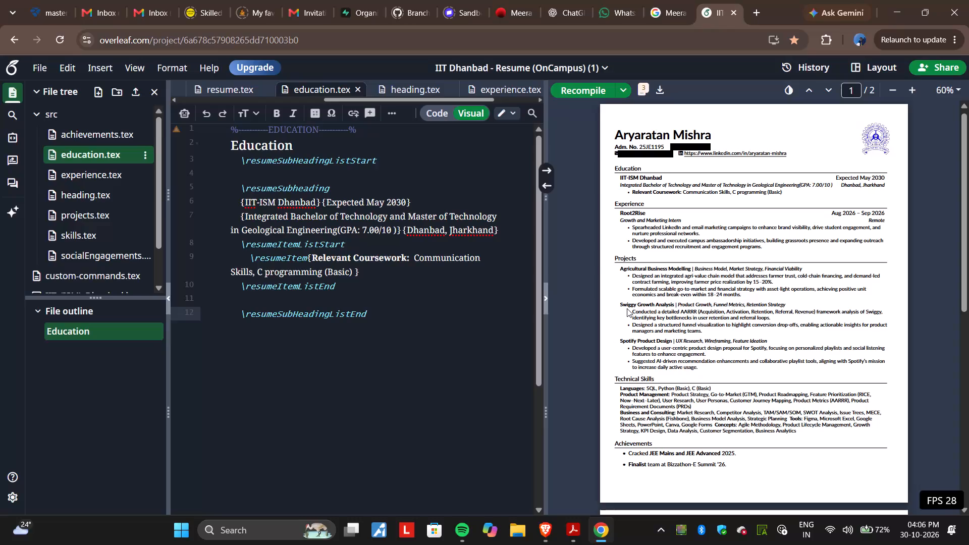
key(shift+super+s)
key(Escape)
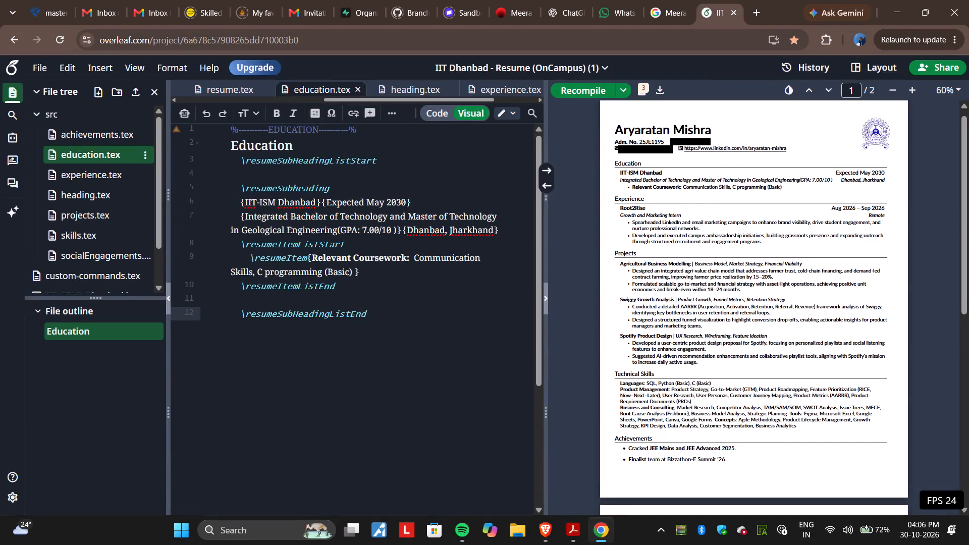
Review both pages of the compiled resume preview, from the heading down to the Social Engagements section.
scroll(606, 253, up, 1)
scroll(606, 253, down, 1)
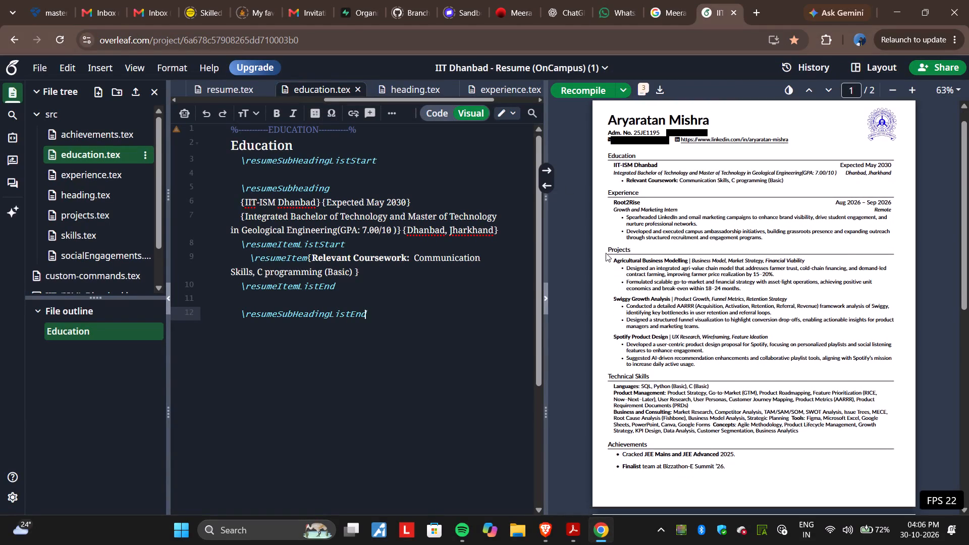
scroll(606, 253, down, 2)
scroll(606, 253, up, 1)
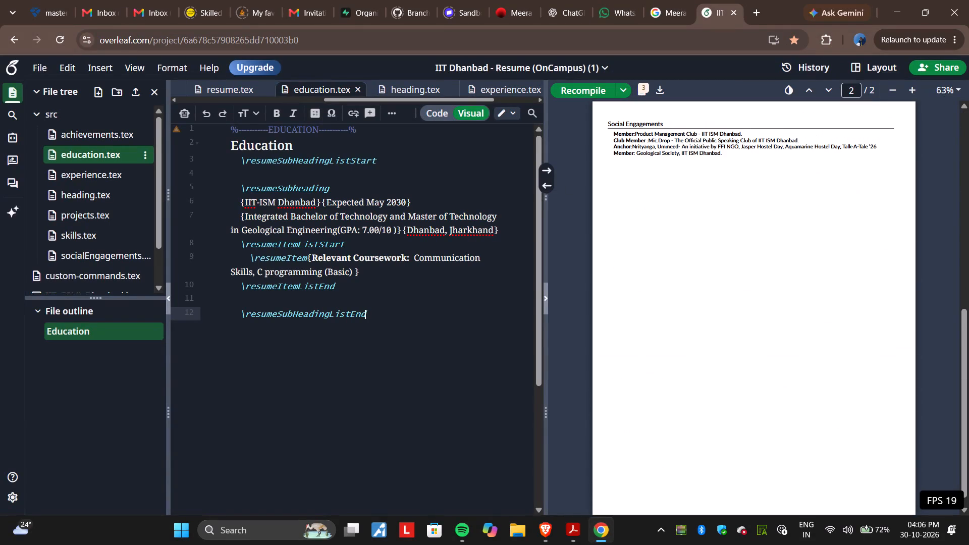
scroll(667, 206, up, 2)
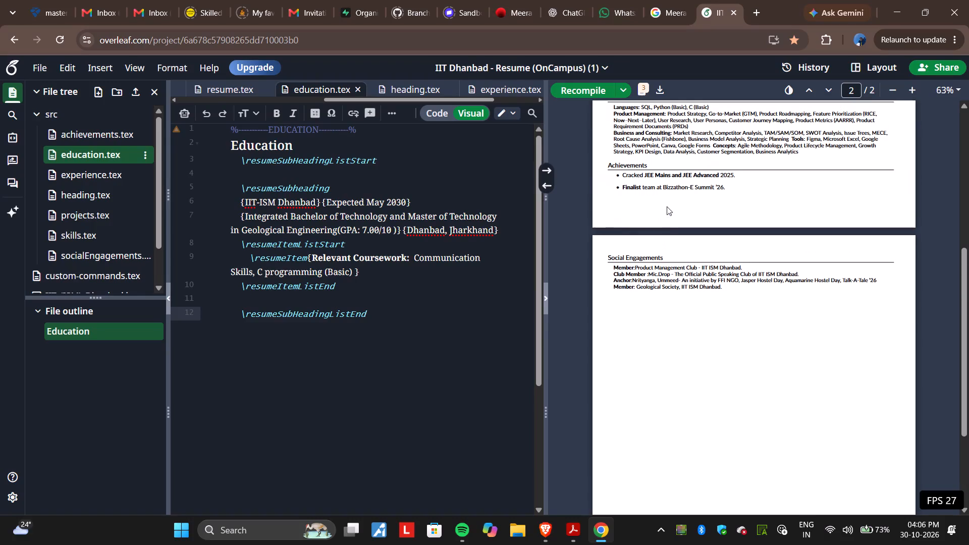
scroll(641, 230, up, 1)
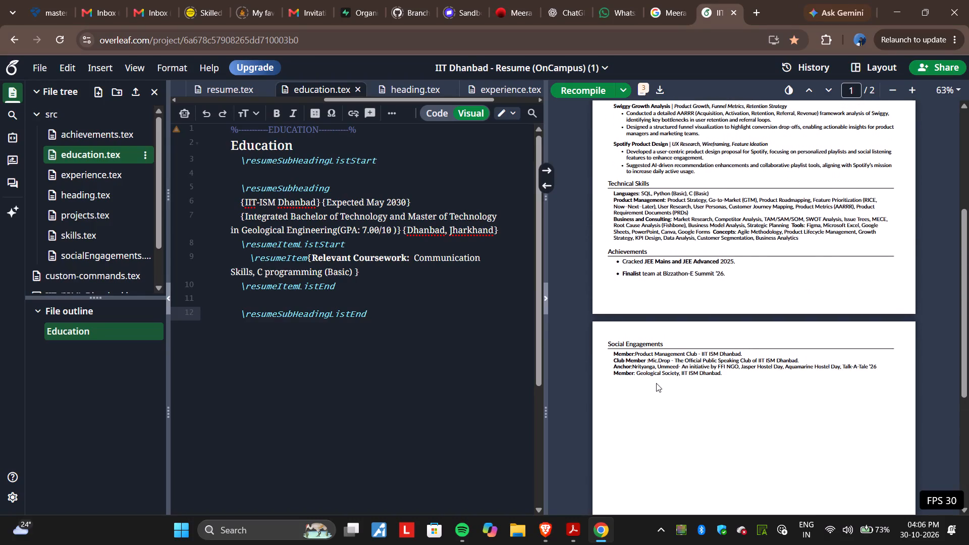
scroll(656, 383, up, 3)
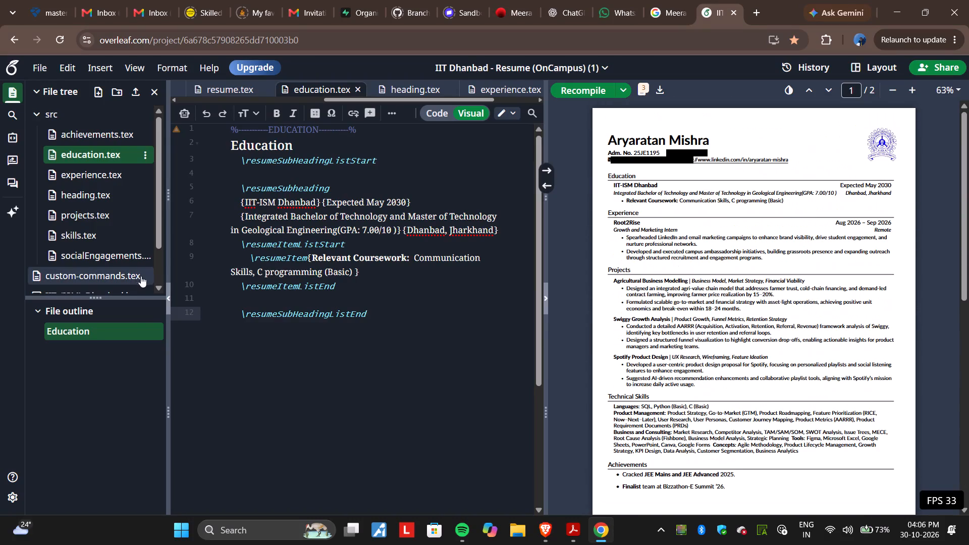
Open socialEngagements.tex in the original resume project to view its source.
click(94, 261)
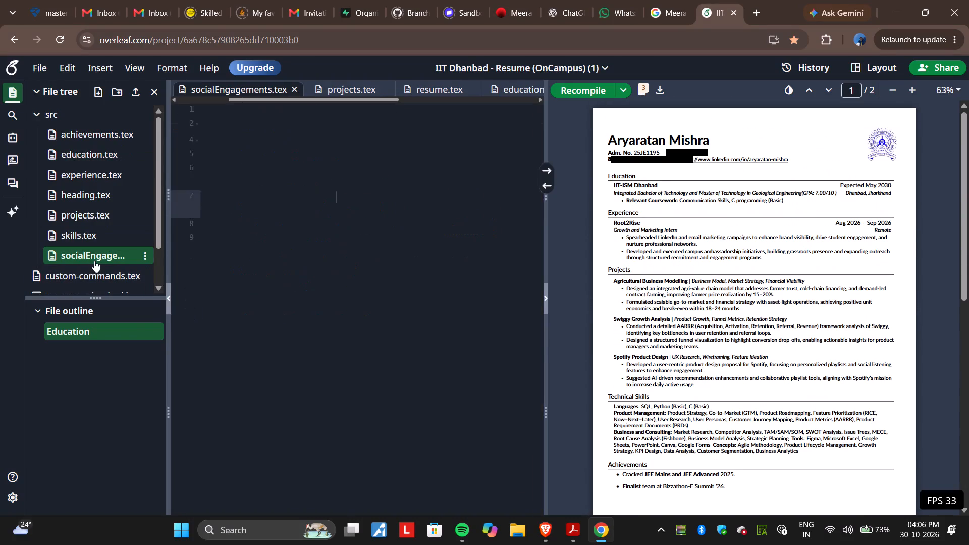
scroll(298, 171, up, 1)
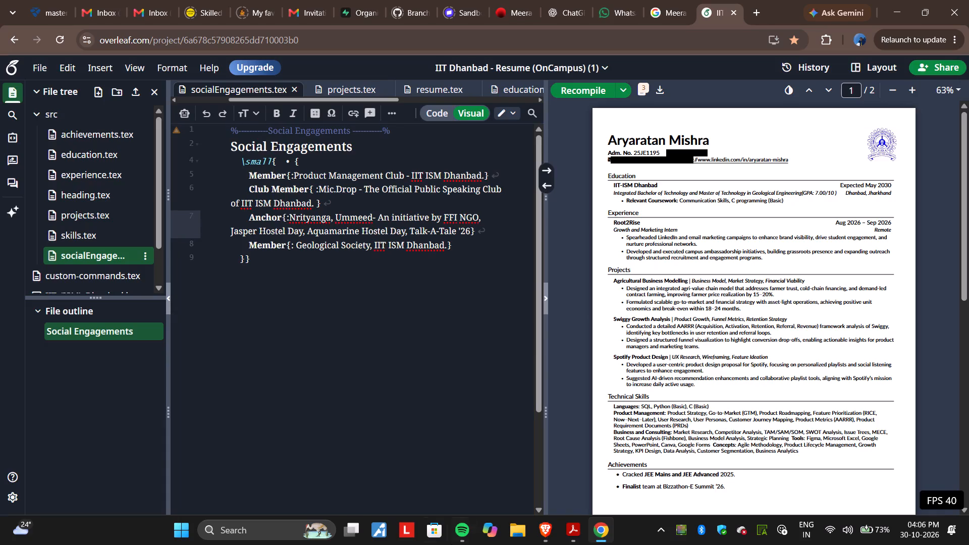
click(625, 94)
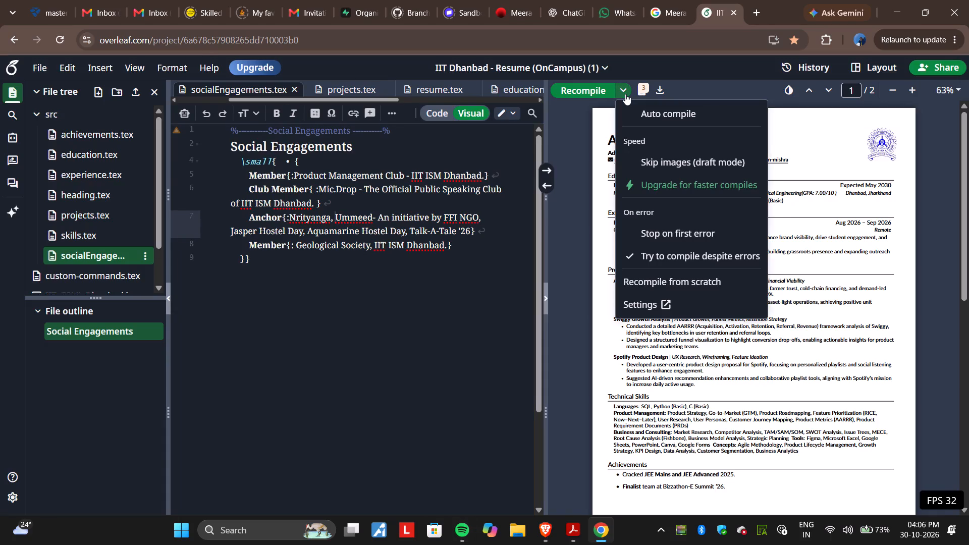
click(625, 94)
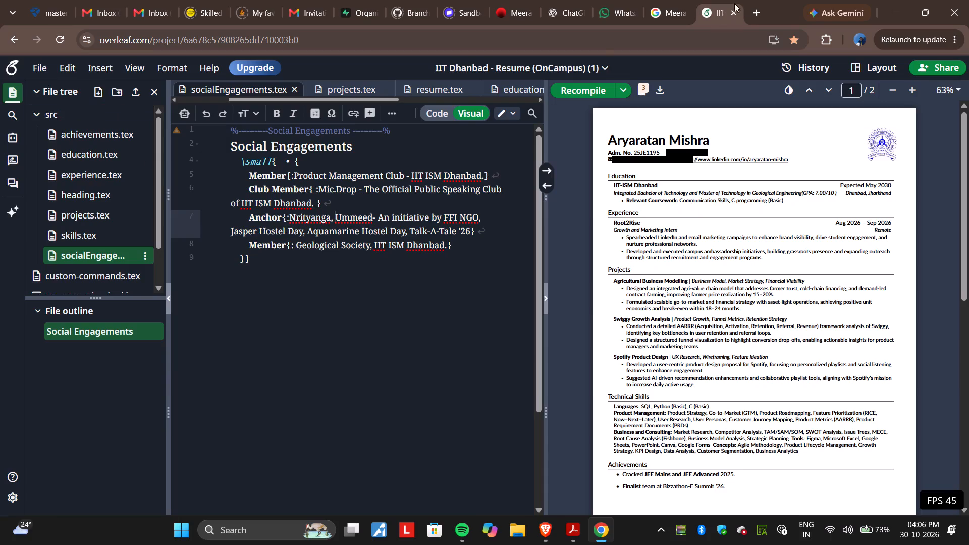
Open the bookmarked IIT Dhanbad resume project in a new browser tab and copy it as "Aryaratan Resume (Copy)".
click(760, 0)
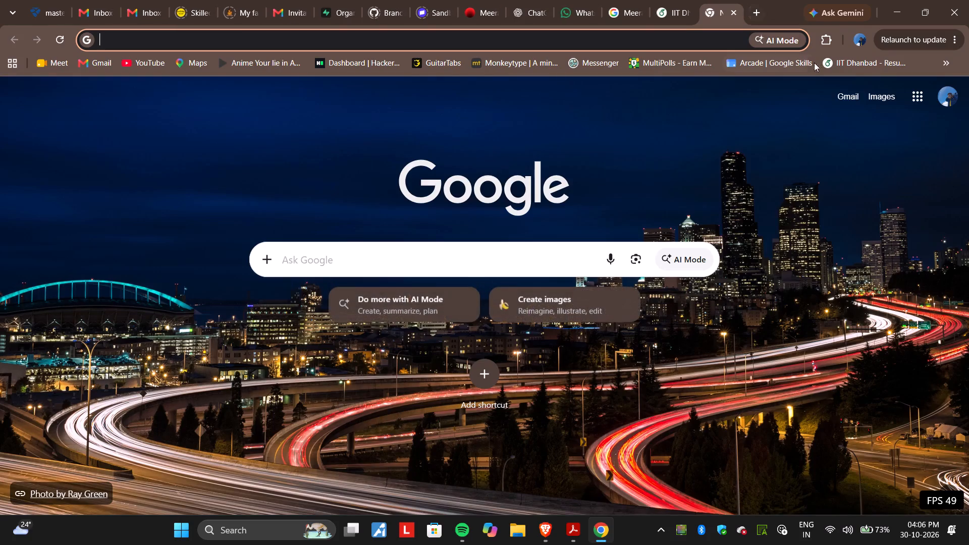
click(855, 63)
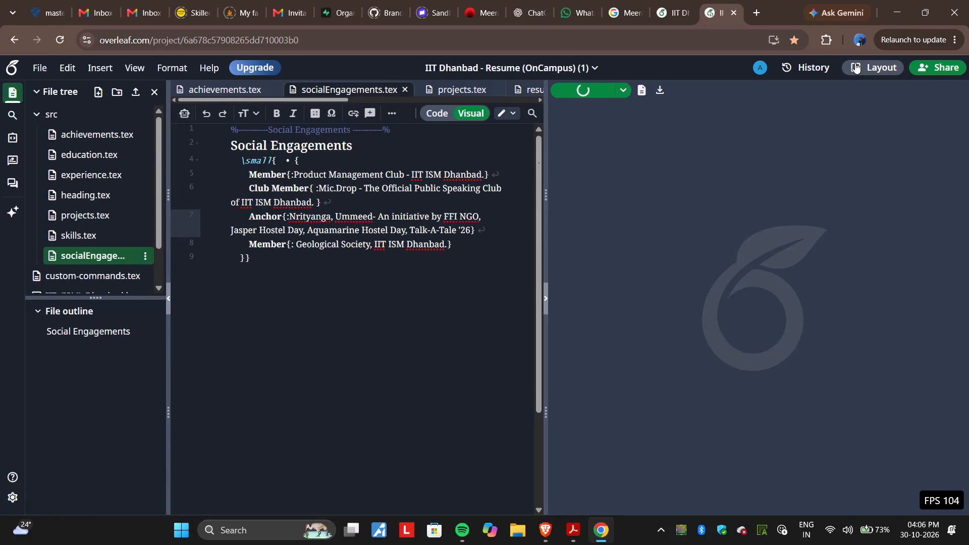
click(585, 68)
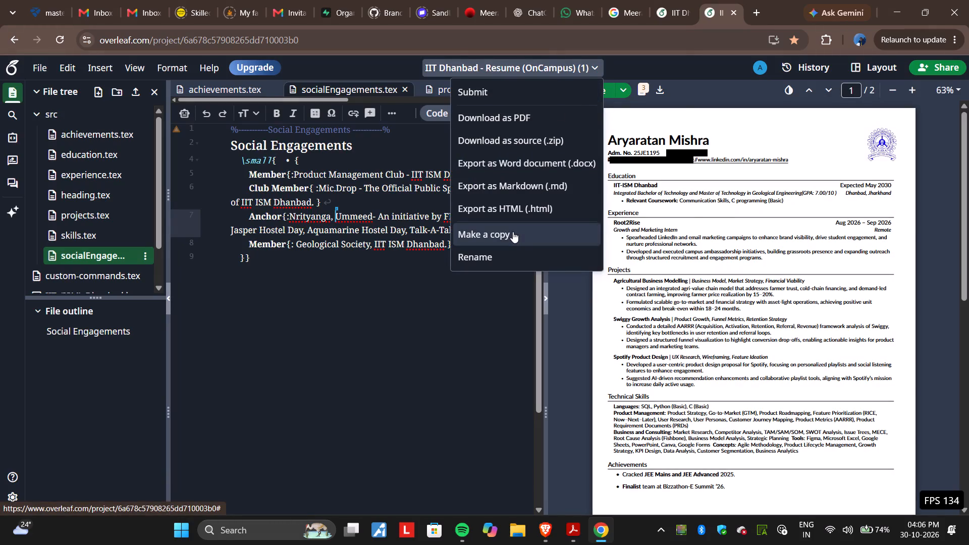
click(513, 232)
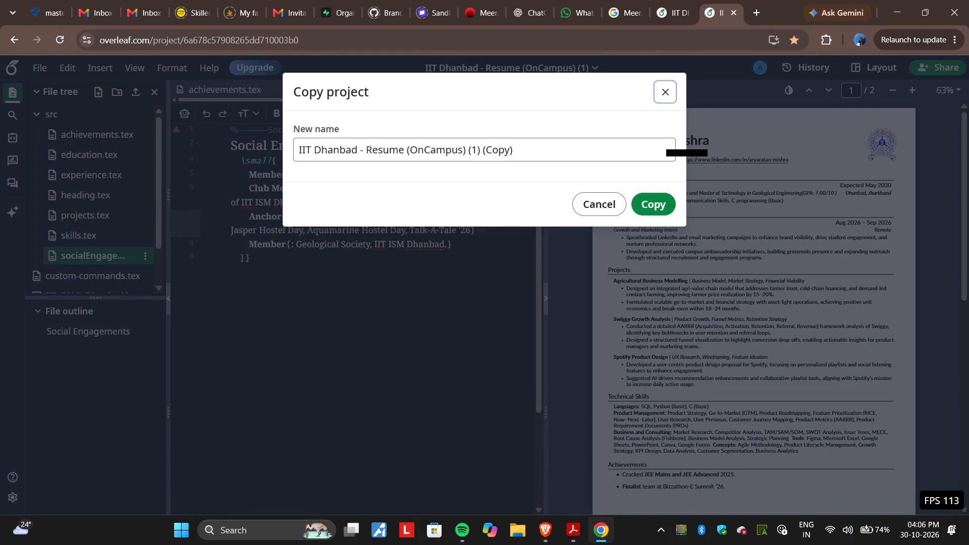
click(480, 152)
drag(480, 152, 285, 156)
text(Aryaratan)
key(space)
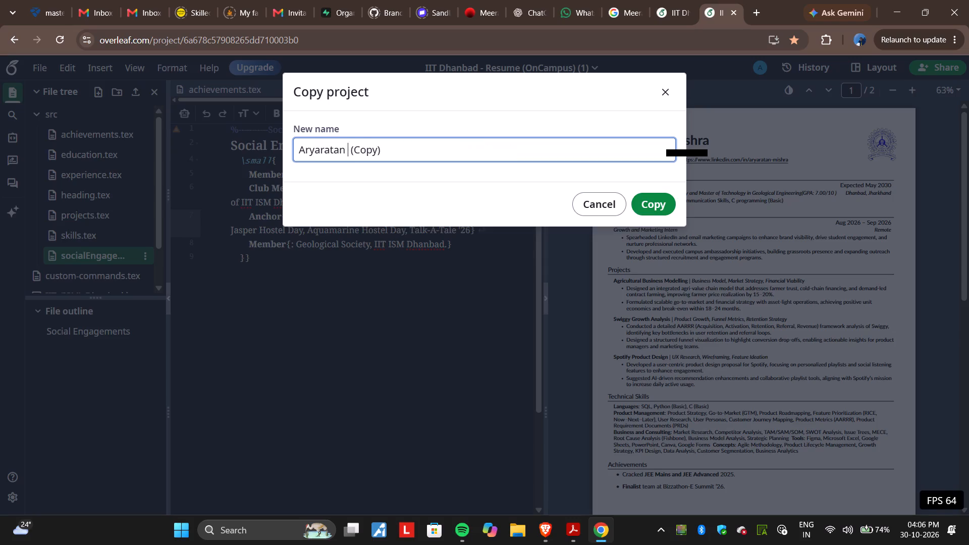
text(RE)
key(BackSpace)
text(esume)
key(Return)
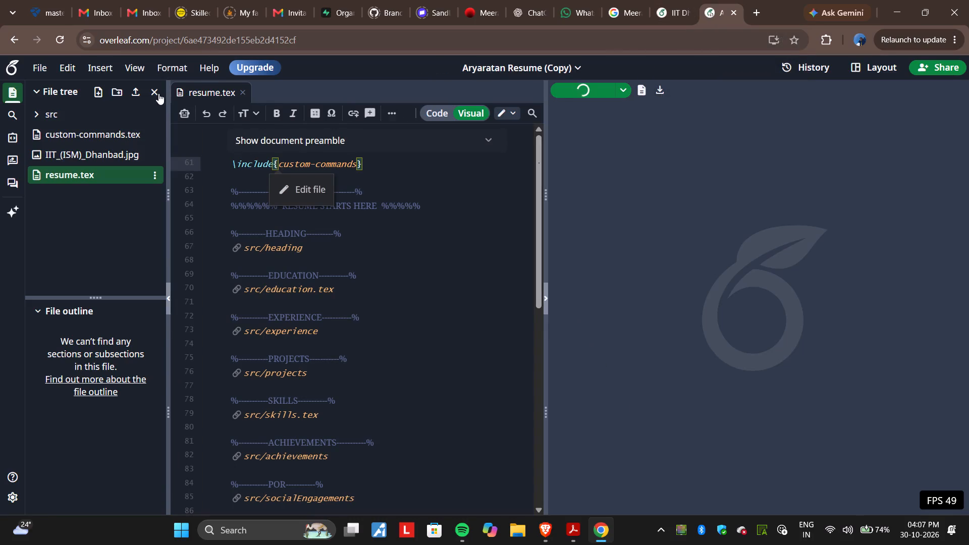
Open socialEngagements.tex from the copied project's src folder and check its section in the compiled preview.
click(94, 116)
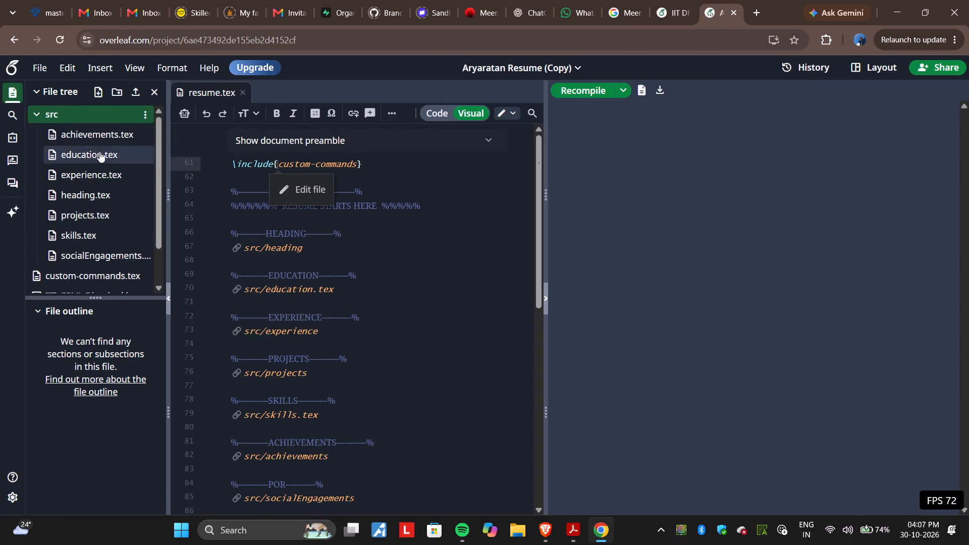
click(97, 252)
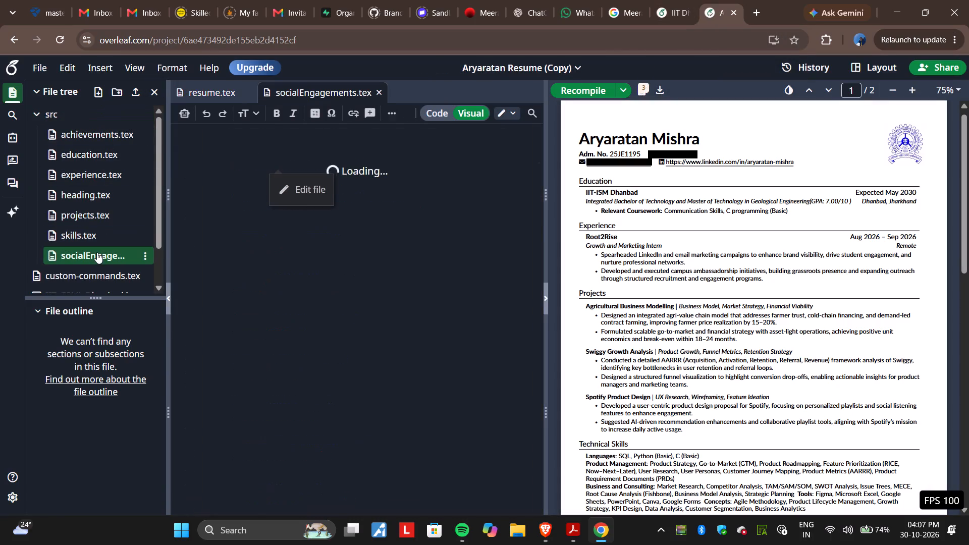
scroll(357, 182, up, 1)
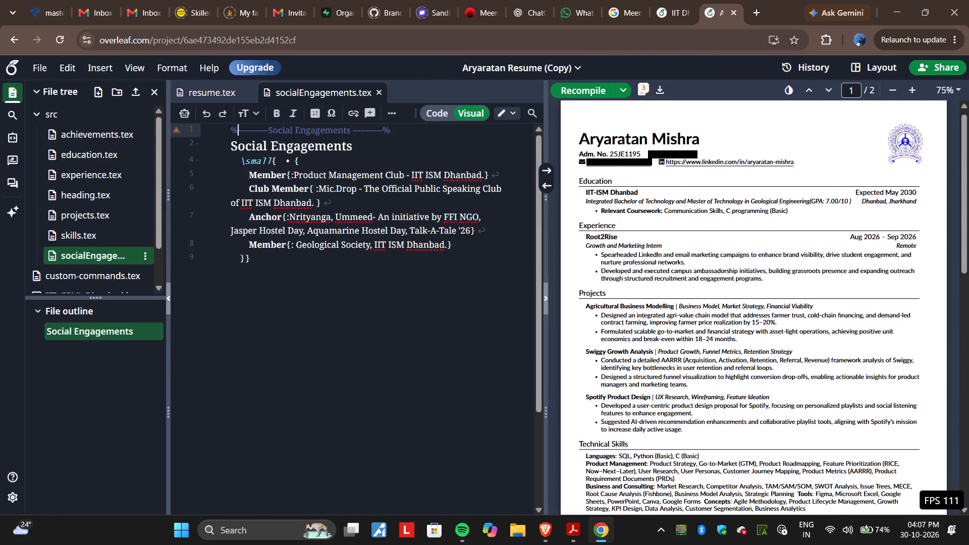
scroll(452, 263, down, 1)
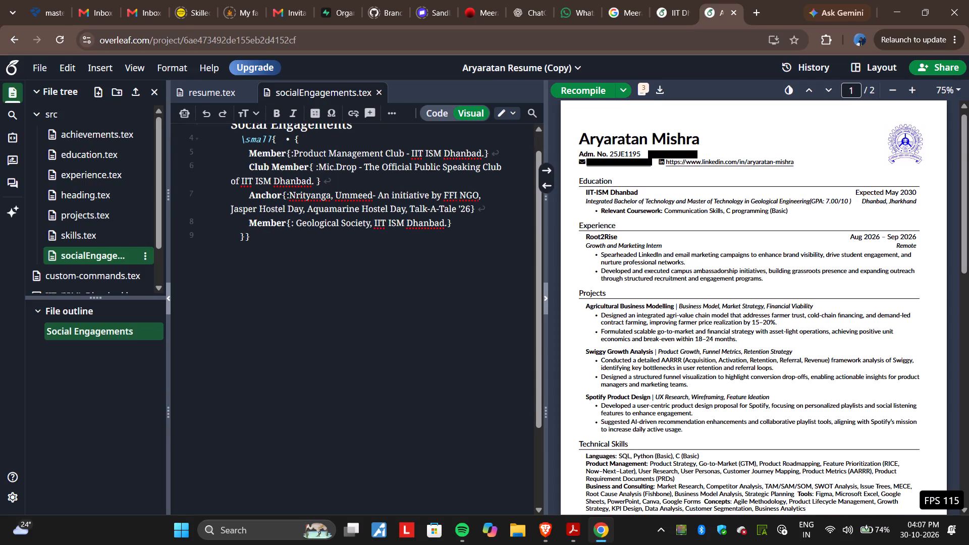
scroll(452, 263, down, 1)
scroll(798, 325, down, 4)
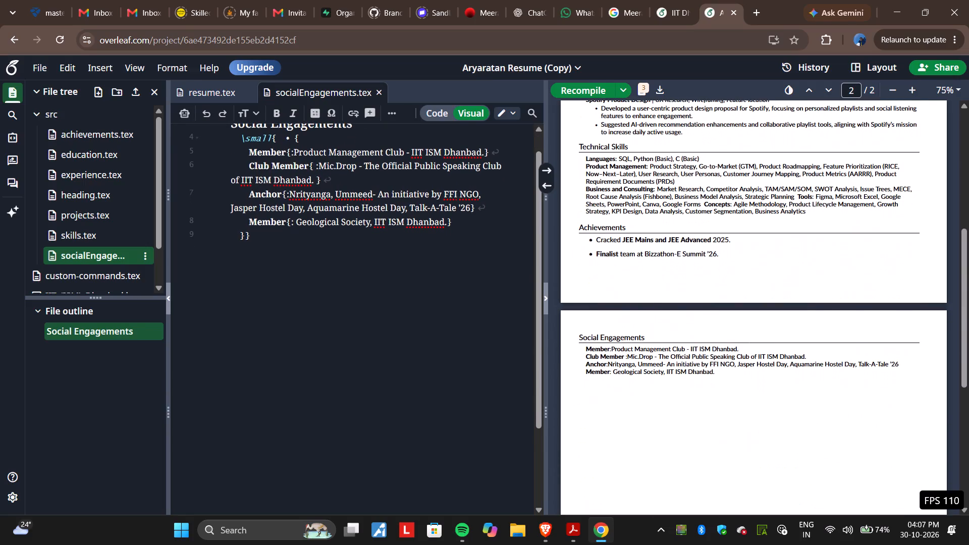
Delete the Product Management Club member entry and its leftover blank line from the Social Engagements source.
scroll(363, 275, up, 1)
click(249, 170)
drag(249, 170, 417, 165)
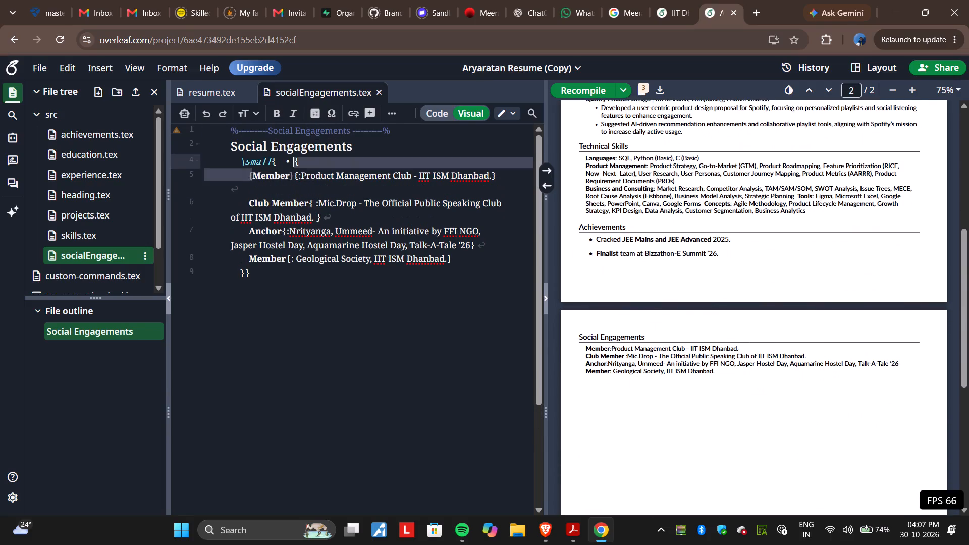
drag(417, 165, 435, 188)
key(BackSpace)
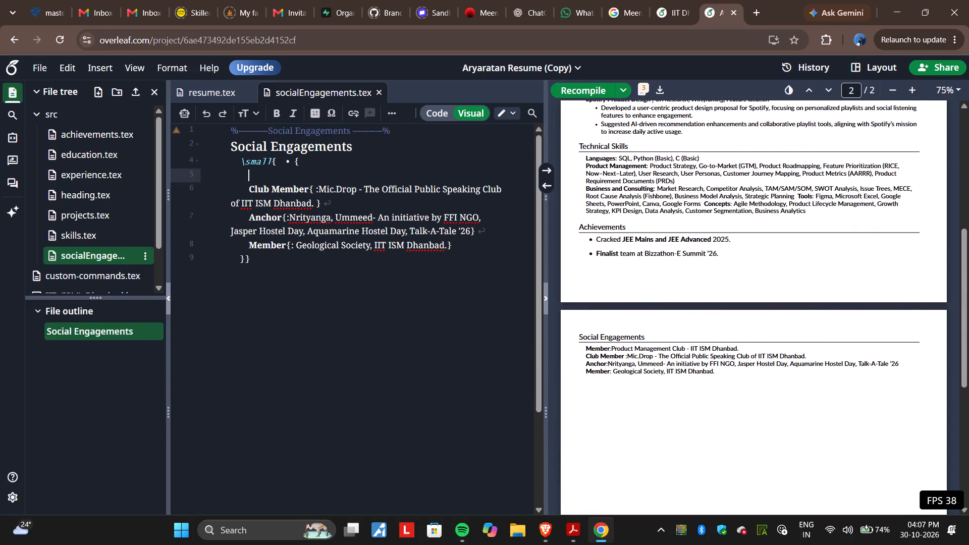
key(BackSpace)
key(BackSpace)
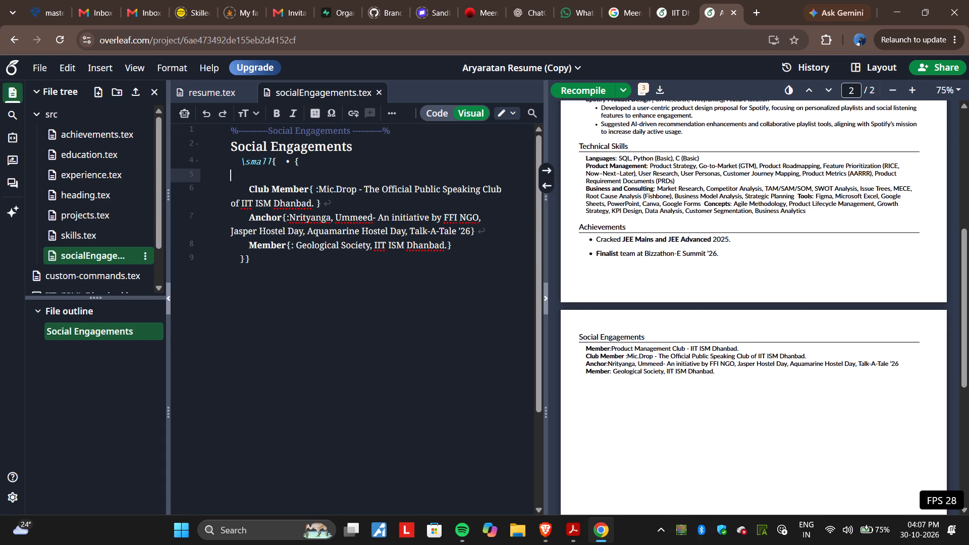
key(BackSpace)
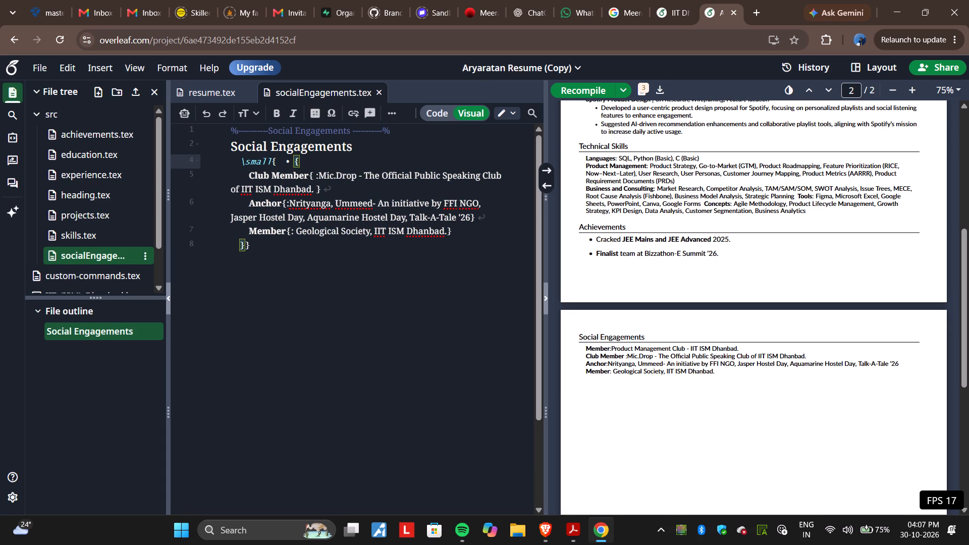
Append ", Concetto '26" to the end of the Anchor entry, after Talk-A-Tale '26.
click(332, 178)
click(347, 200)
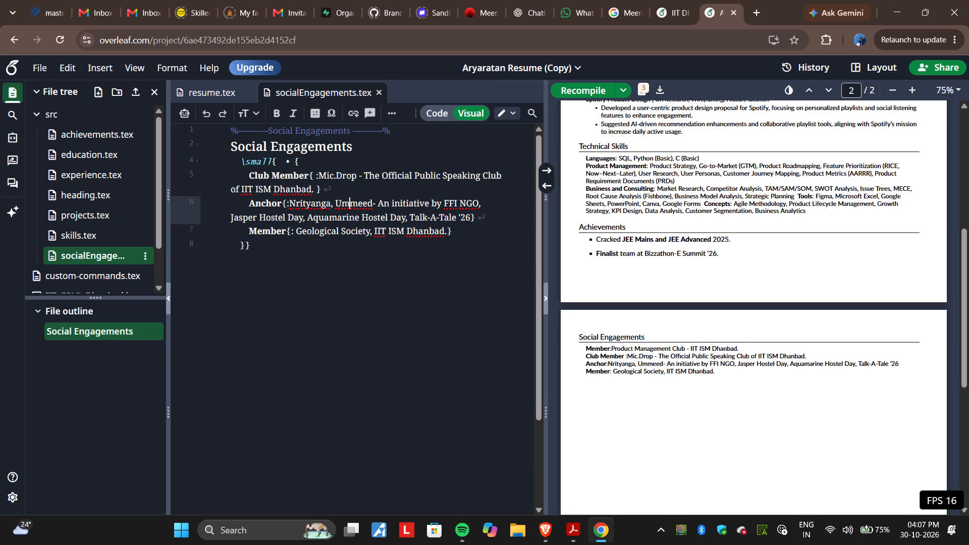
click(288, 204)
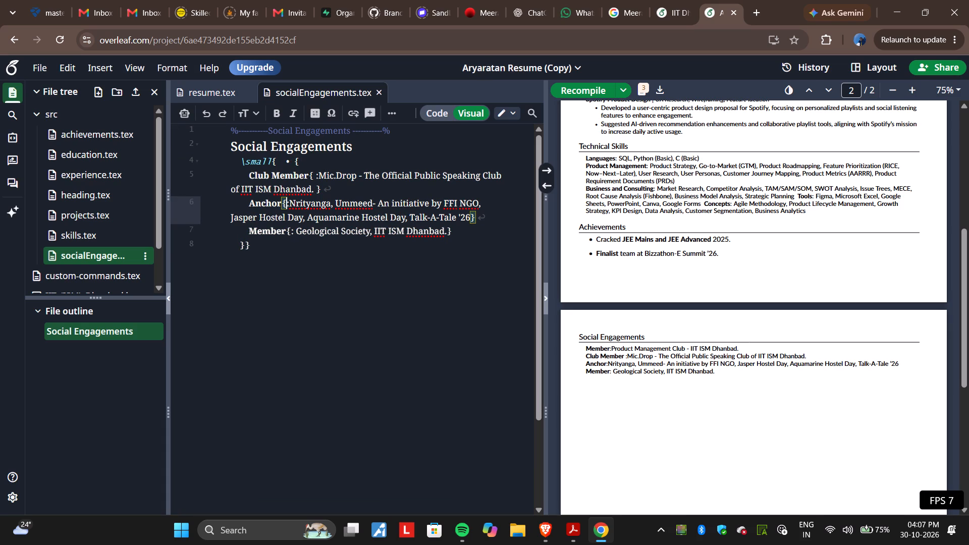
click(342, 203)
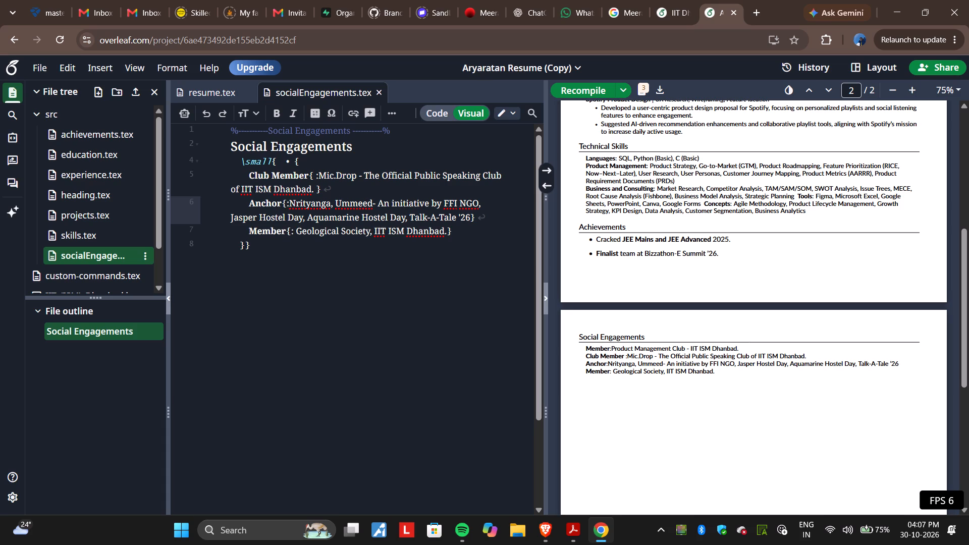
click(470, 222)
text(,)
key(space)
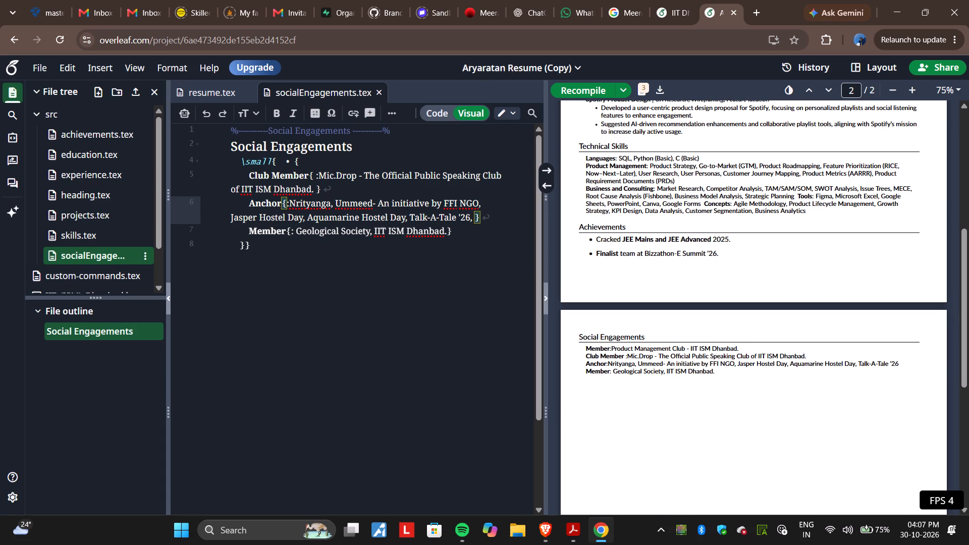
text(Concetto)
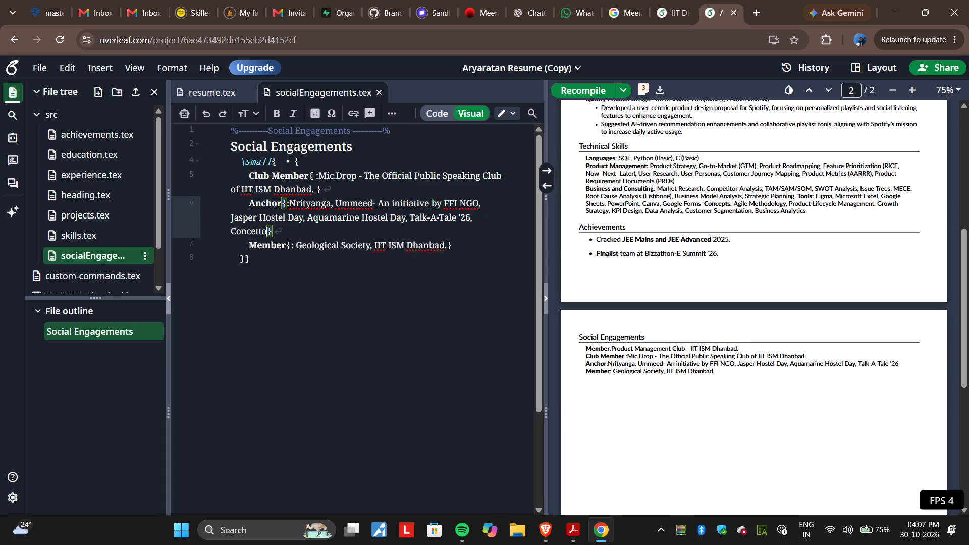
key(space)
text('26)
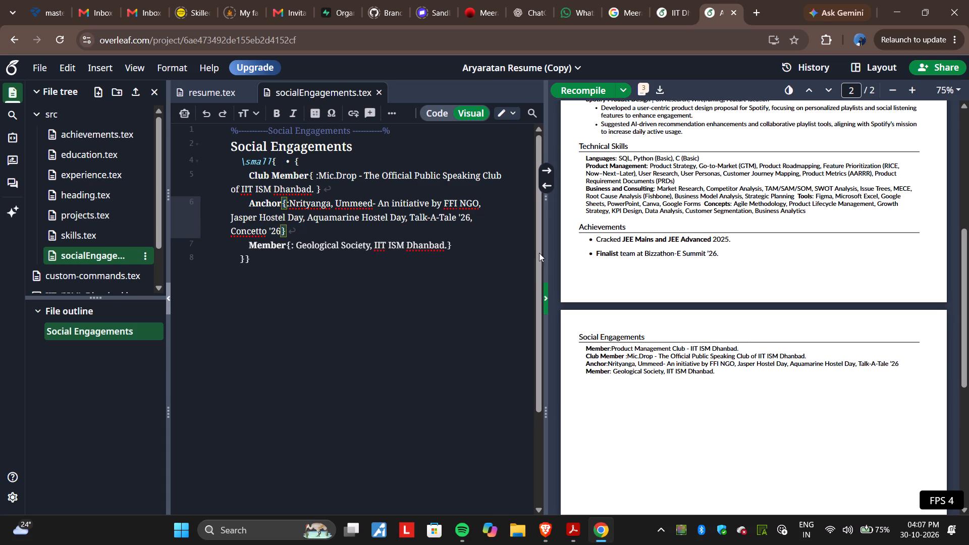
Duplicate the Geological Society Member entry onto a new line directly below it in the Social Engagements source.
click(457, 247)
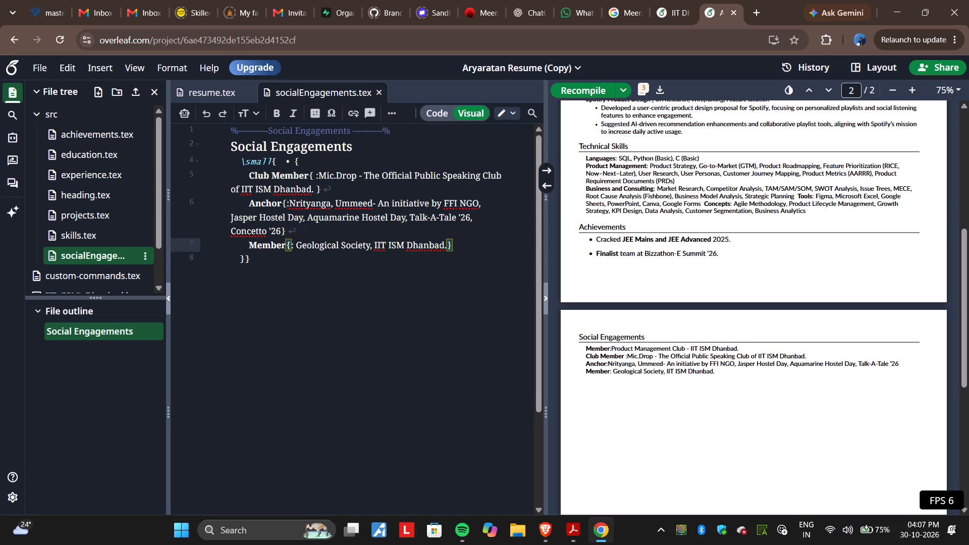
click(254, 248)
click(245, 244)
drag(245, 244, 555, 240)
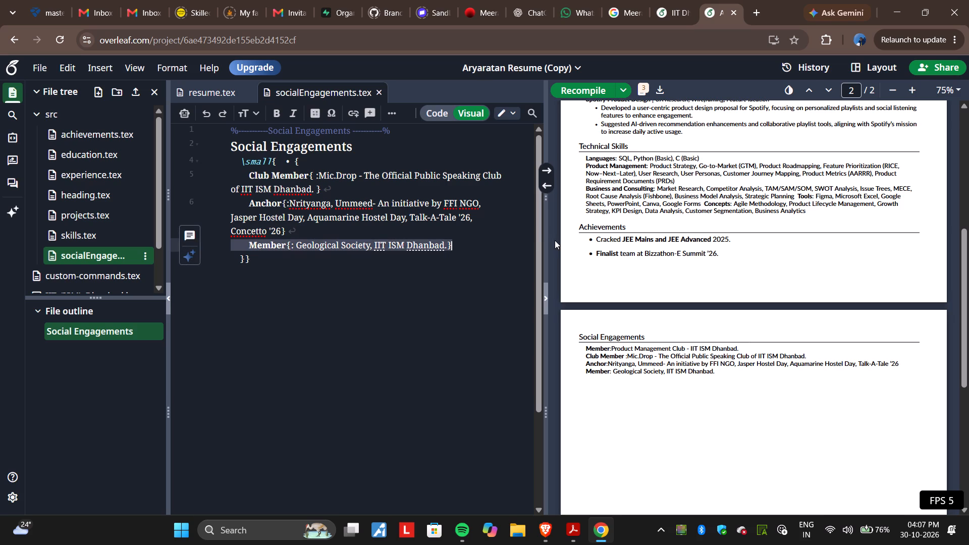
key(ctrl+c)
key(Right)
key(Return)
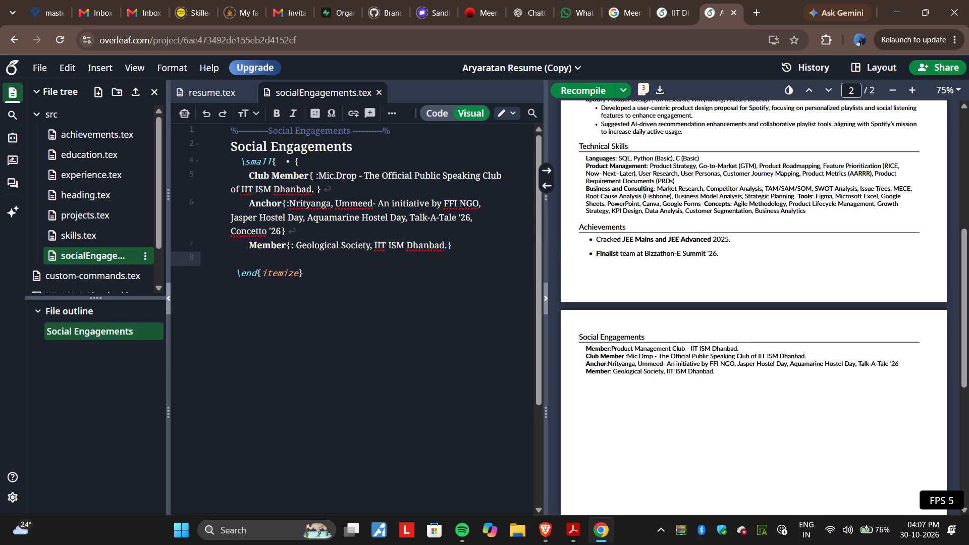
key(ctrl+v)
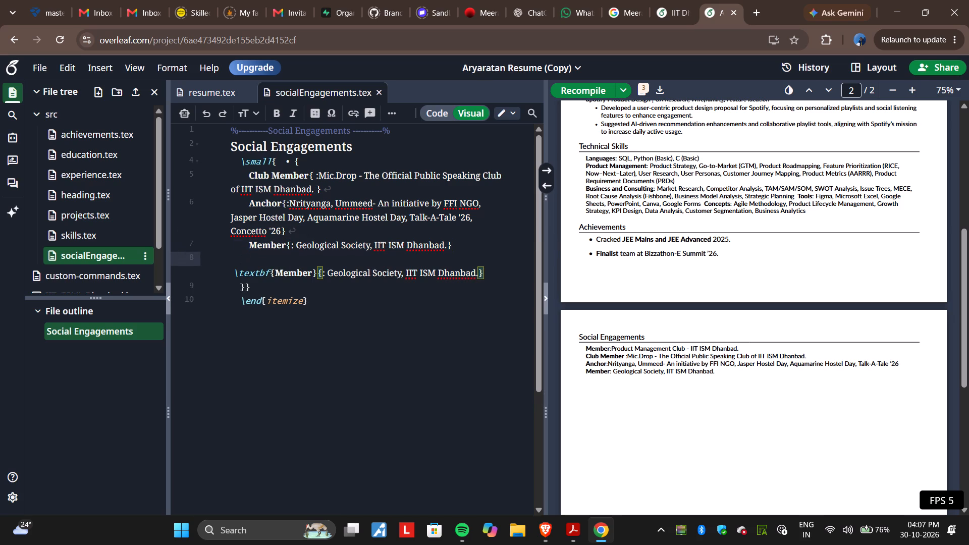
click(406, 308)
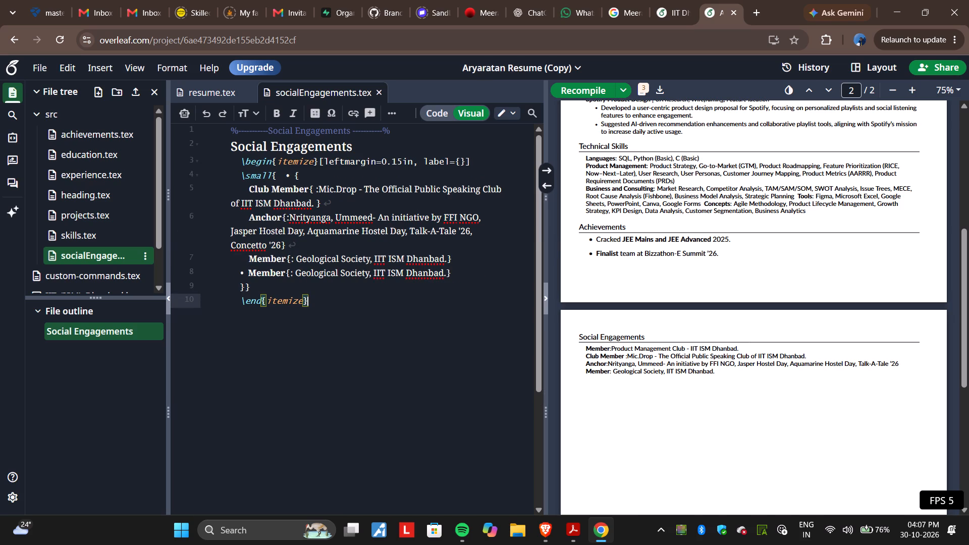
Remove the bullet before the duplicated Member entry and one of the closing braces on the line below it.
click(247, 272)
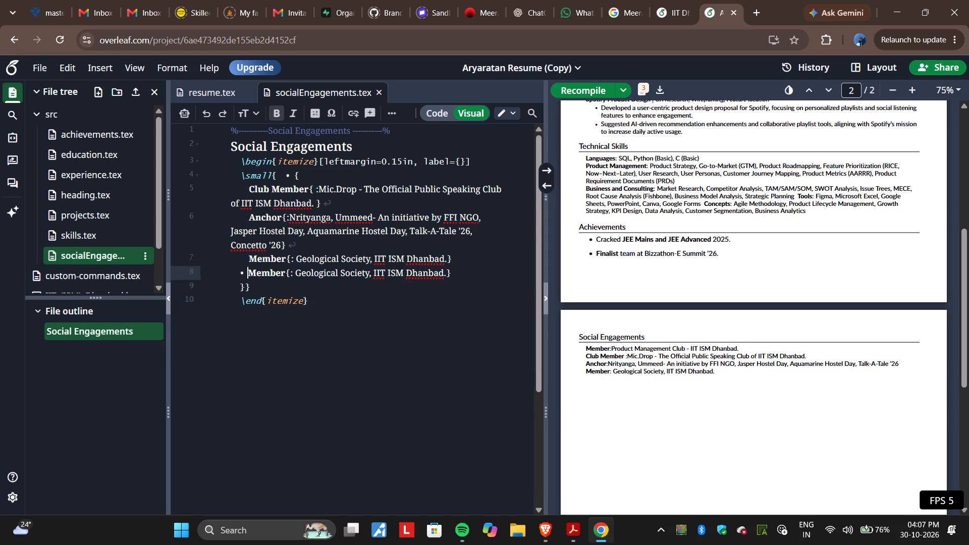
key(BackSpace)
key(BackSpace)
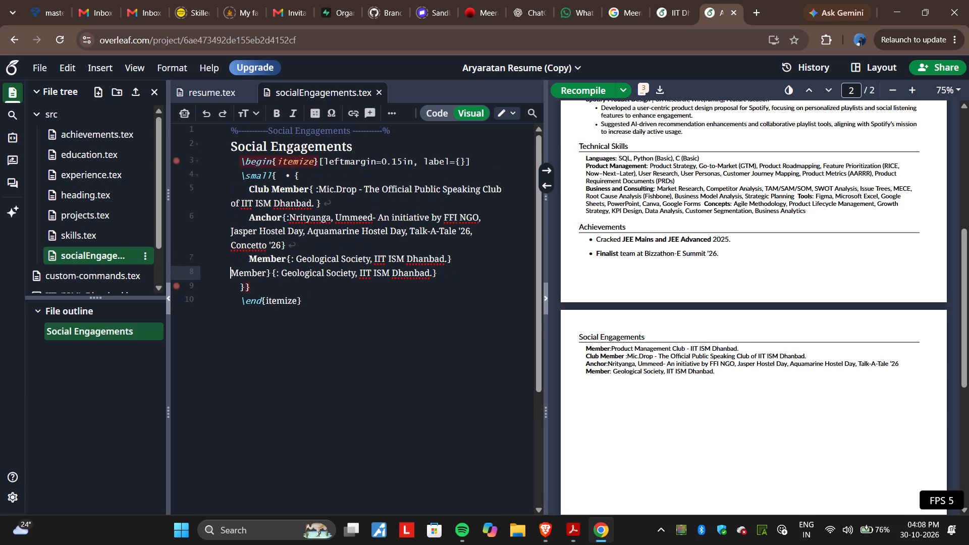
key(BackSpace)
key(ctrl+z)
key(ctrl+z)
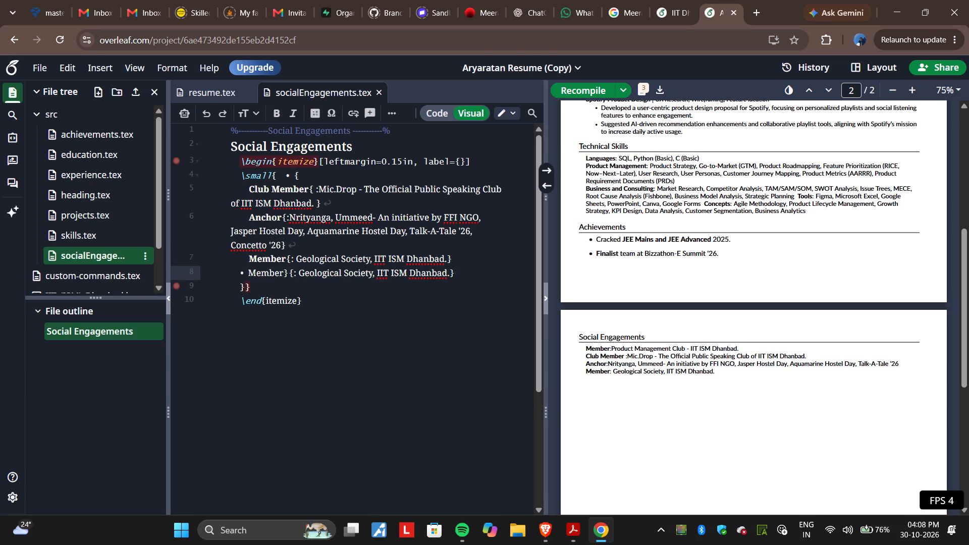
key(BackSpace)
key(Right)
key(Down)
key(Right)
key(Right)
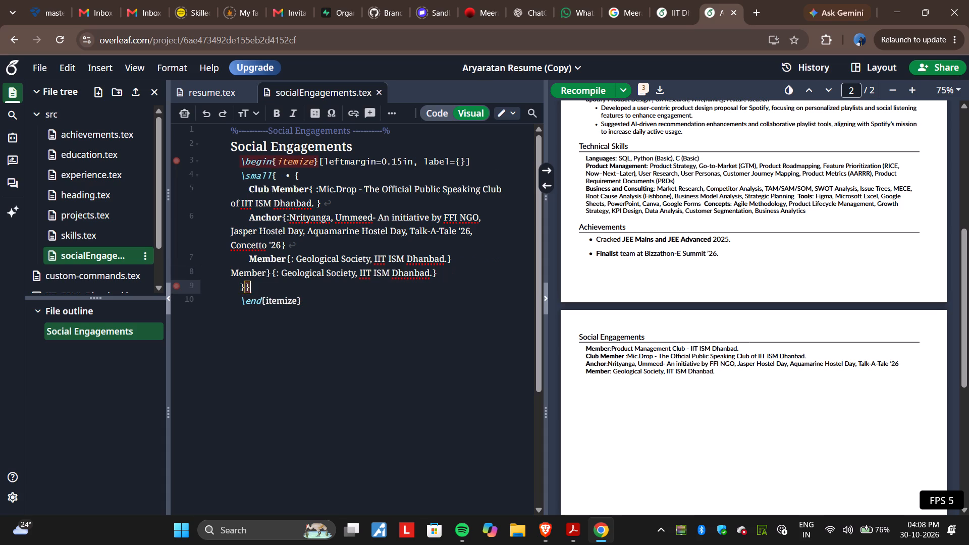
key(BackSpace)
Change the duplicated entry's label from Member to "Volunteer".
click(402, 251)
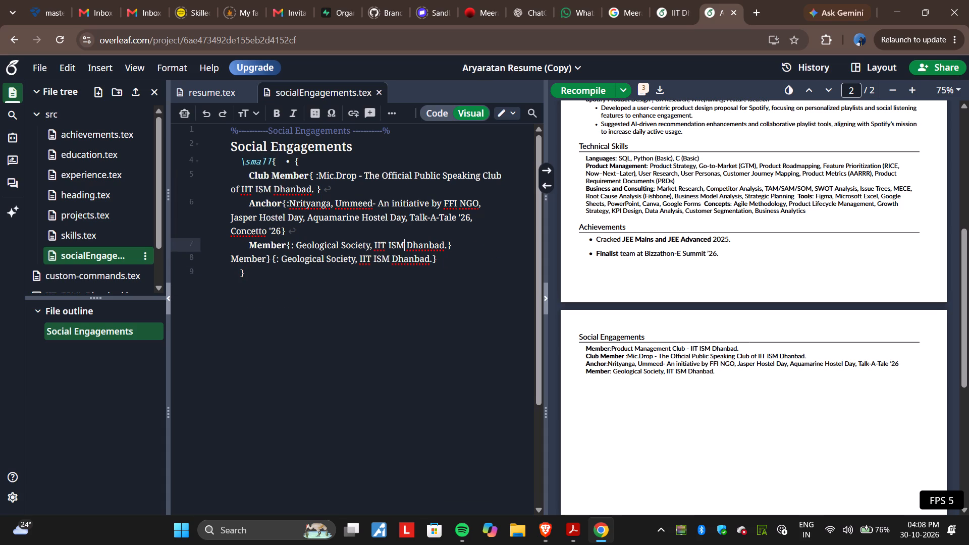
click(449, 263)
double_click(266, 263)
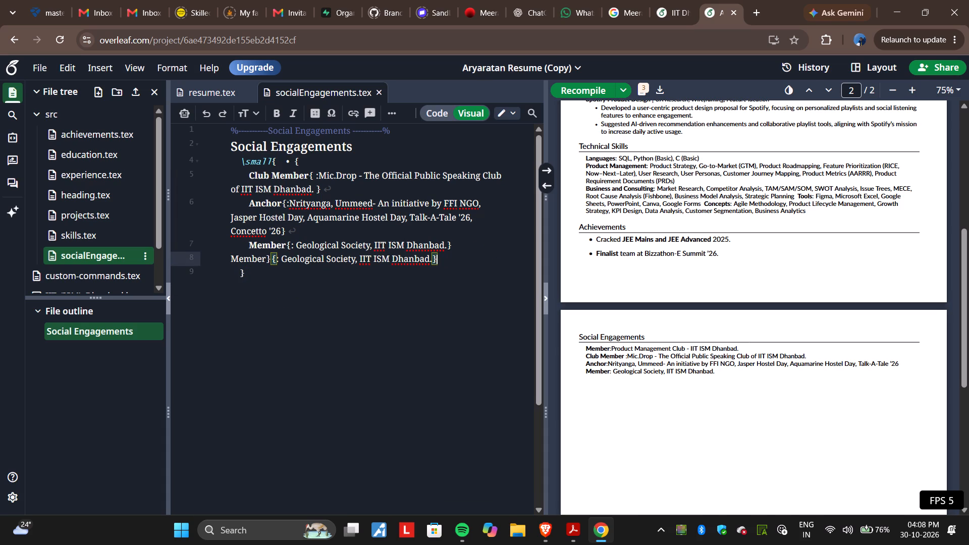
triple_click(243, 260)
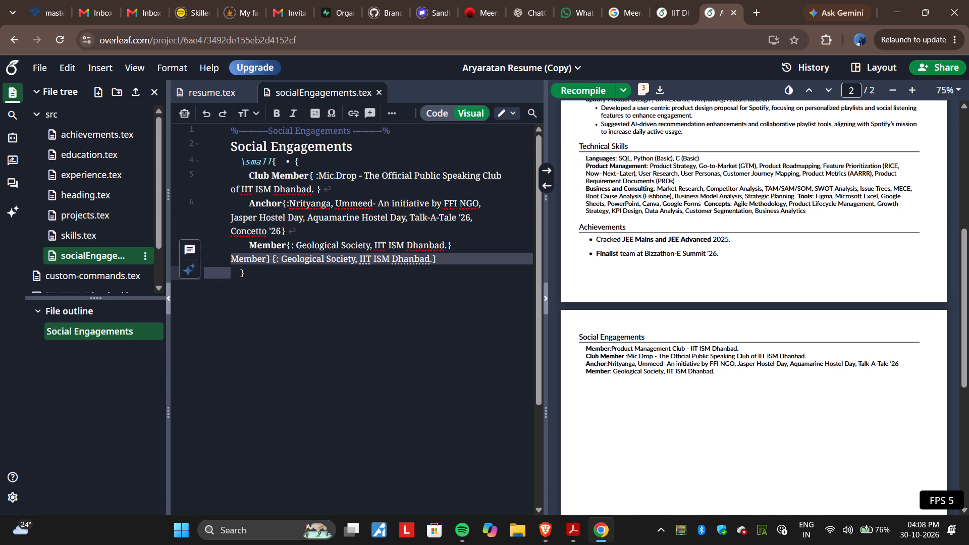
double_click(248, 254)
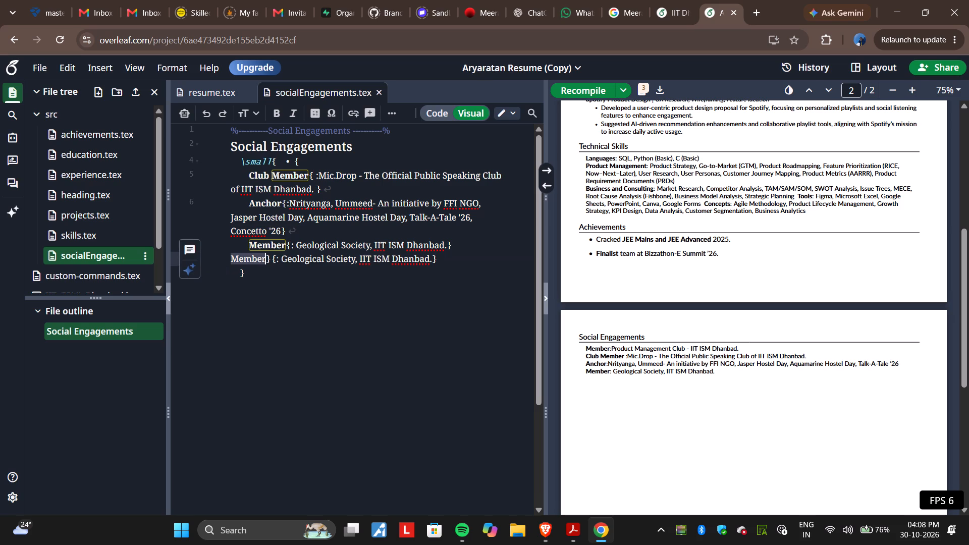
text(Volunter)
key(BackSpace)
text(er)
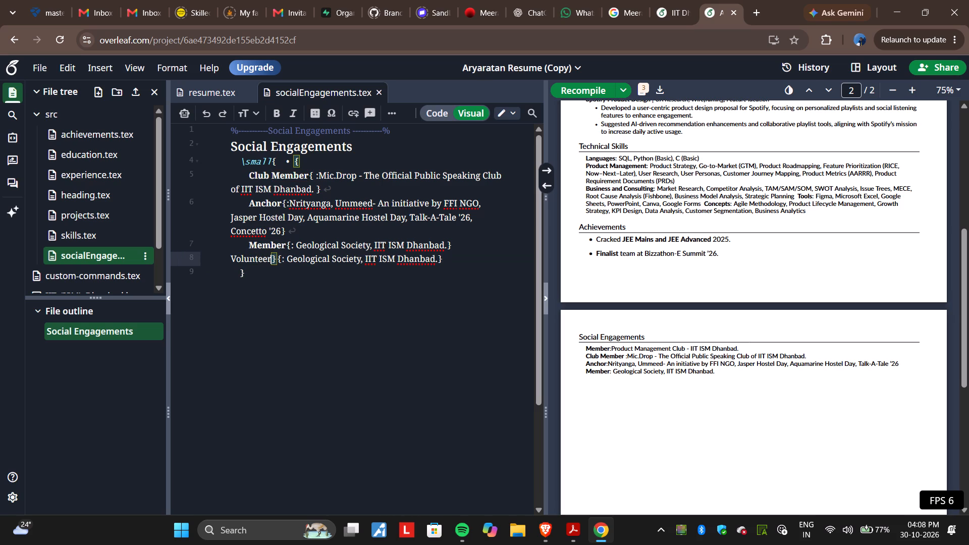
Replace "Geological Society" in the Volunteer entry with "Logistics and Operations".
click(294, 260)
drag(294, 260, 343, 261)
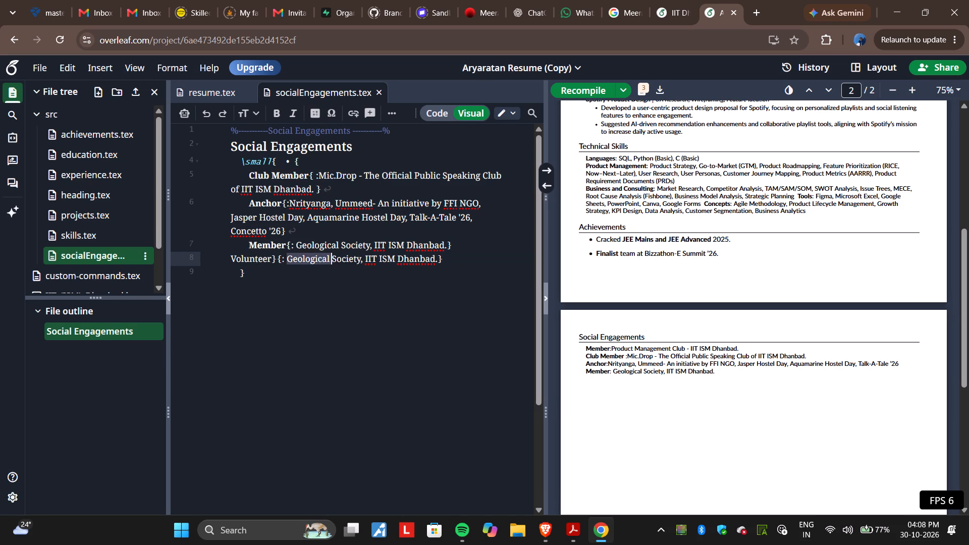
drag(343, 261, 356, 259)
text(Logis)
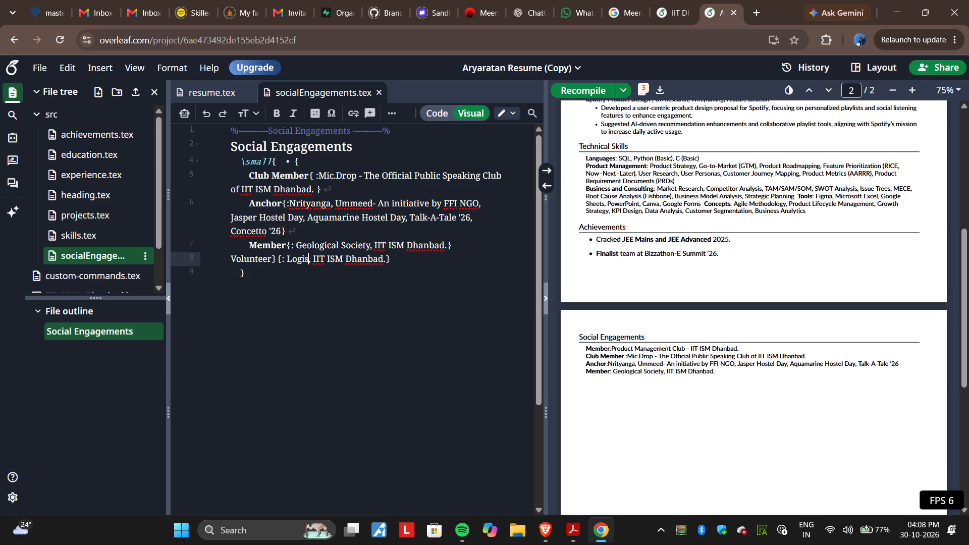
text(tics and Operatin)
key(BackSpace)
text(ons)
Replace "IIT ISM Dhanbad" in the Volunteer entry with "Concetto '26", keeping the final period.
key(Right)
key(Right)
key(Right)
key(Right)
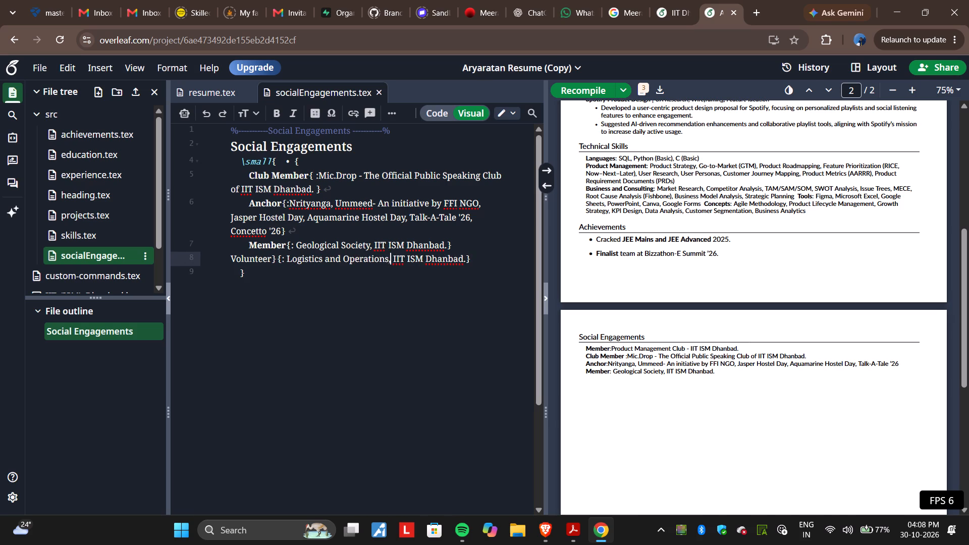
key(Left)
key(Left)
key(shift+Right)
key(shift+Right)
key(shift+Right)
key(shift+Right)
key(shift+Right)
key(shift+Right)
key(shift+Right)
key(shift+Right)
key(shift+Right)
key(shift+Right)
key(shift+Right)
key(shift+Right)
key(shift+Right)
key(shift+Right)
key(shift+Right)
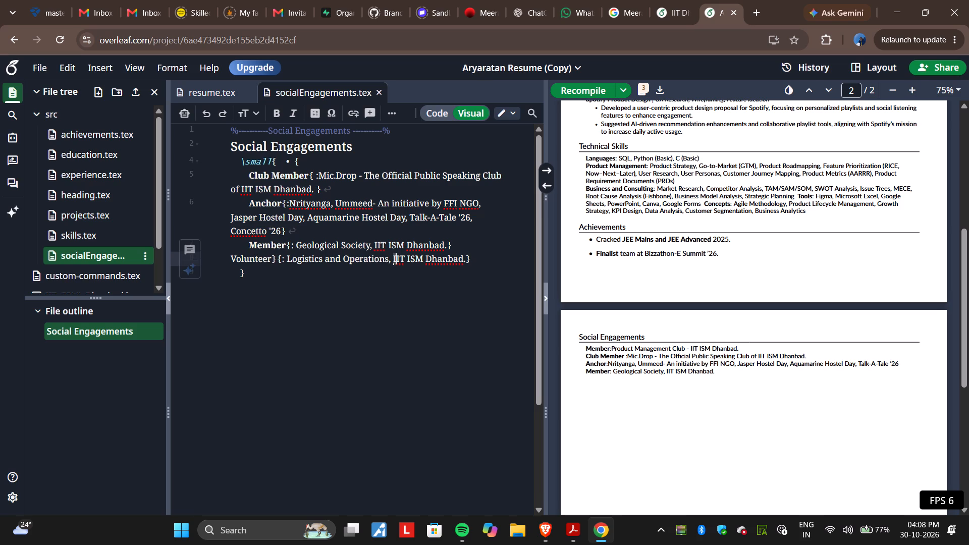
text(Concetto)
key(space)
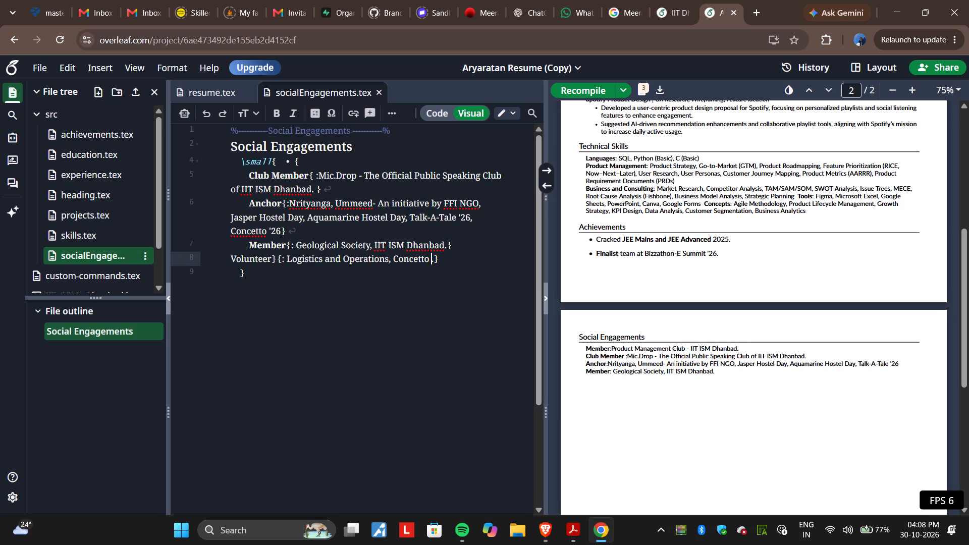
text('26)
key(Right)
Recompile the resume to check the Social Engagements section in the preview.
click(427, 418)
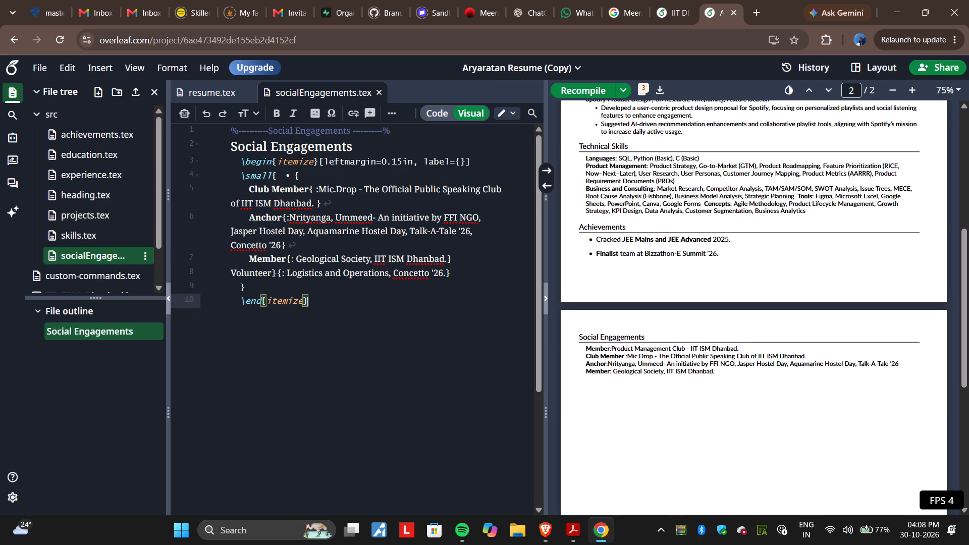
click(573, 84)
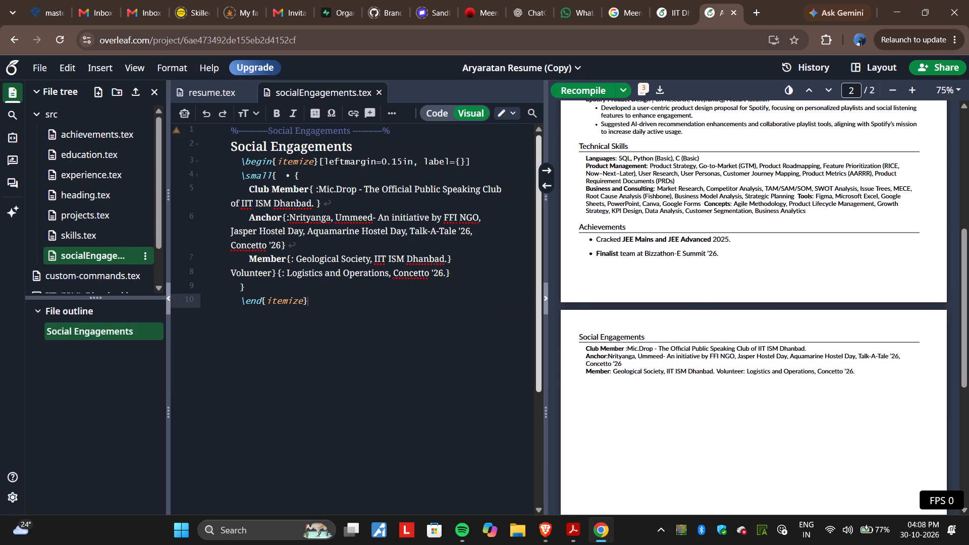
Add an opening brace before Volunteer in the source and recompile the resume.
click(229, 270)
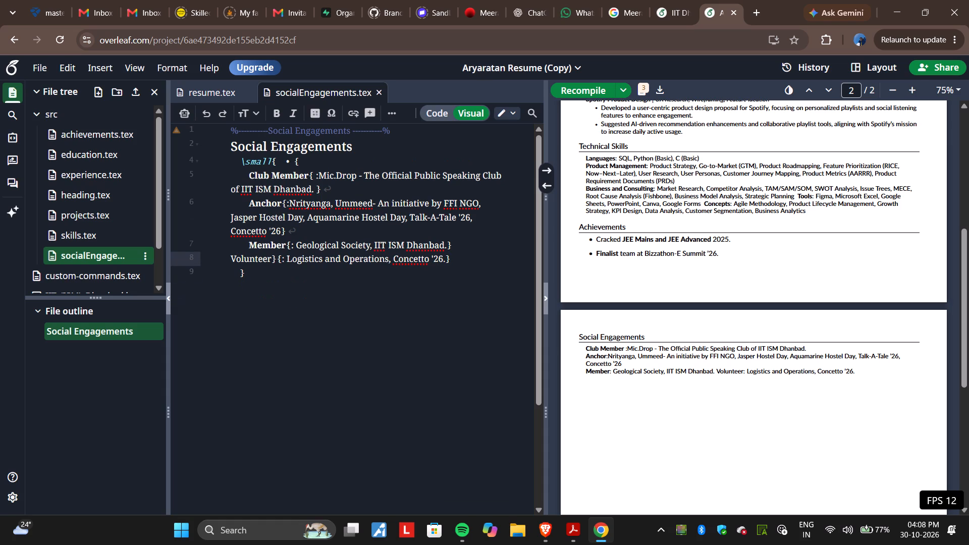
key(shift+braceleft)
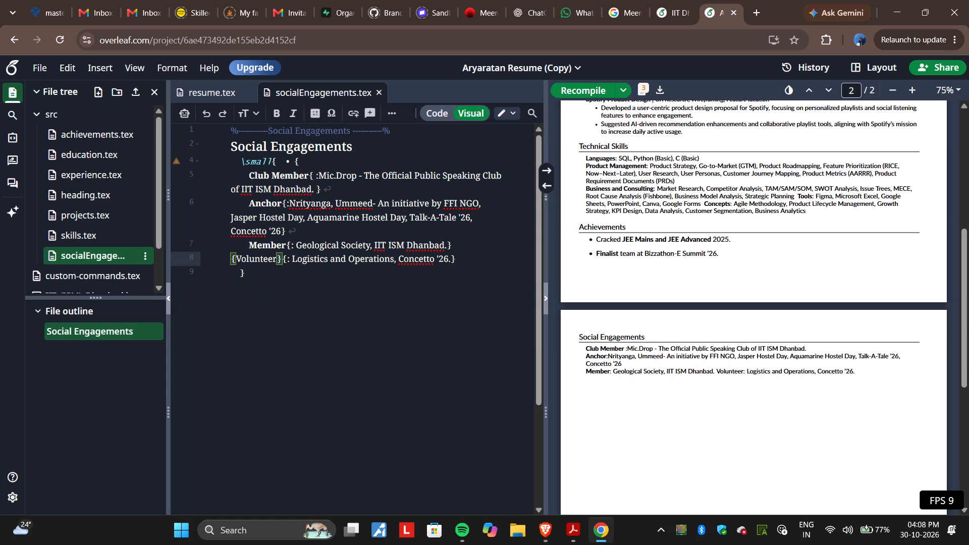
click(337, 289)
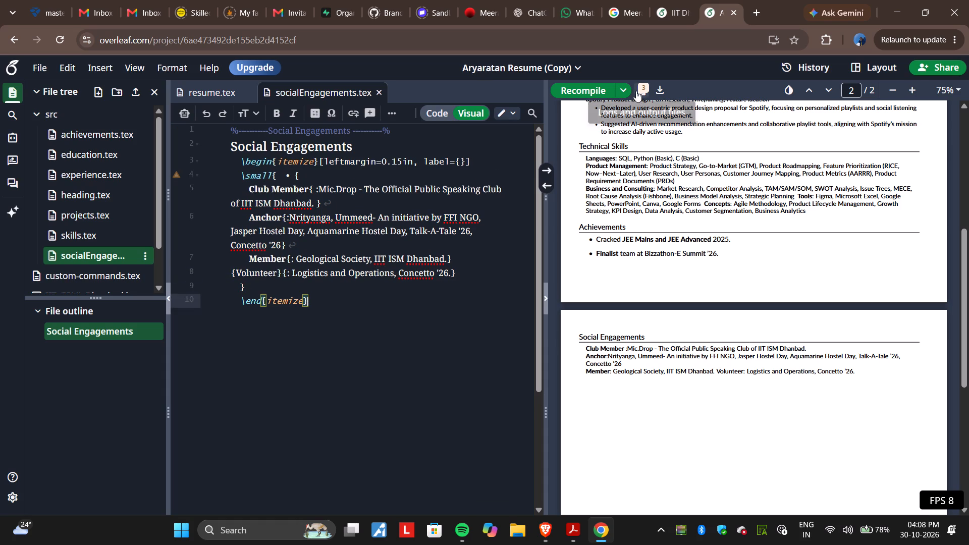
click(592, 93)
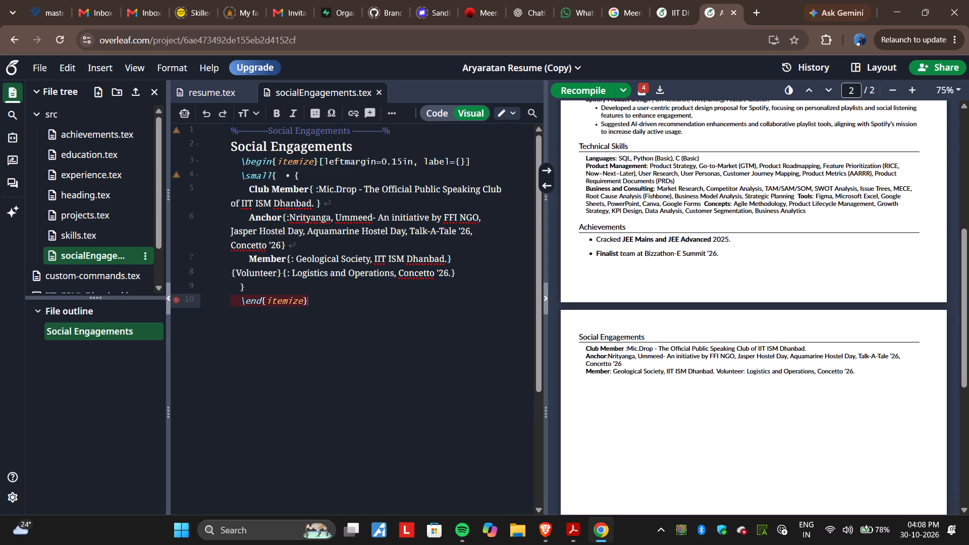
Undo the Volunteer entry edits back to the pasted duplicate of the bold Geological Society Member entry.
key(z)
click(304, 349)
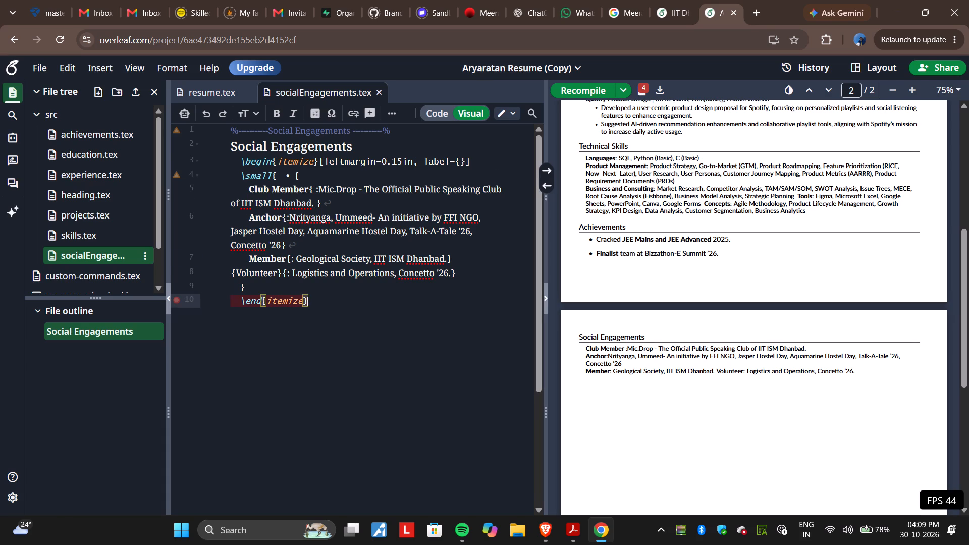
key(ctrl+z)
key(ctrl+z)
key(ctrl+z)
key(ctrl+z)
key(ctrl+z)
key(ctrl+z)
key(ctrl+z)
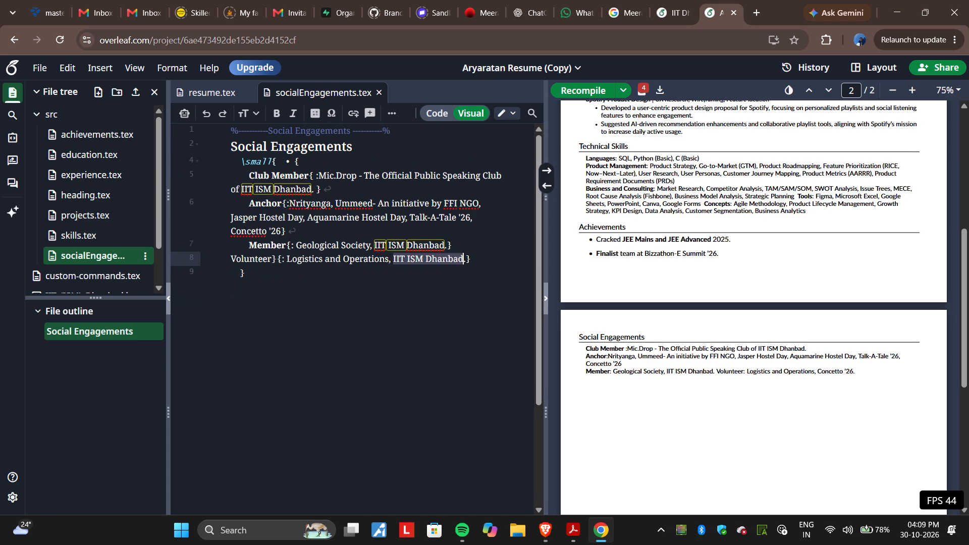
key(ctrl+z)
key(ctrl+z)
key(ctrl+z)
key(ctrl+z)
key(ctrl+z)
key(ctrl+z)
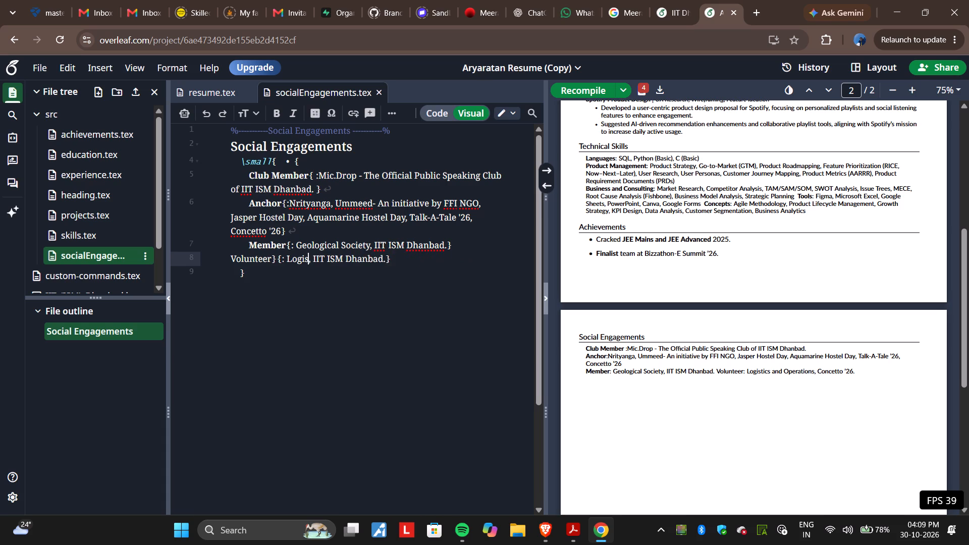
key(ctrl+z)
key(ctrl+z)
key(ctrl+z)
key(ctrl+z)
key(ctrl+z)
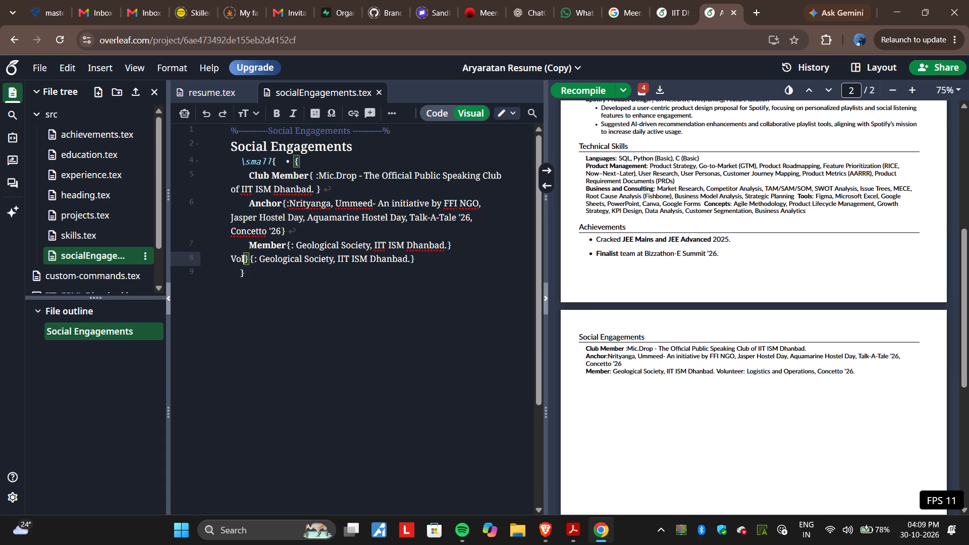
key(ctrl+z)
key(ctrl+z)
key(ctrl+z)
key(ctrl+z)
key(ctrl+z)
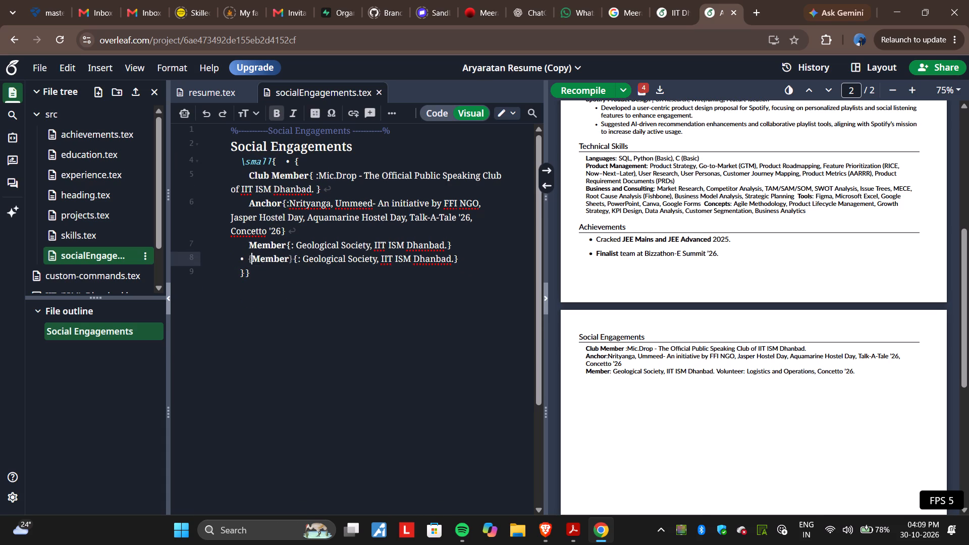
Remove the bullet from the duplicated Geological Society entry, keeping the entry on its own line in the source.
click(240, 256)
key(Return)
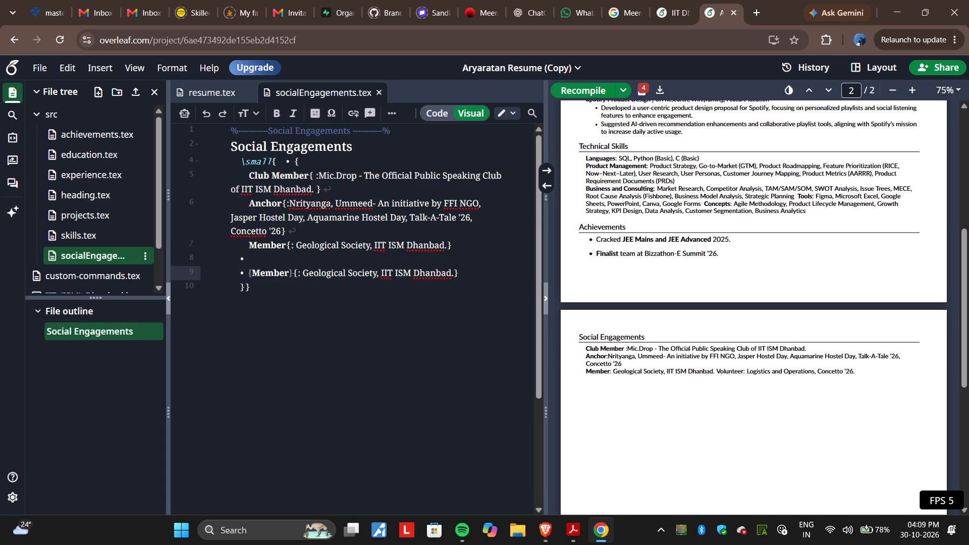
key(Left)
key(Right)
key(BackSpace)
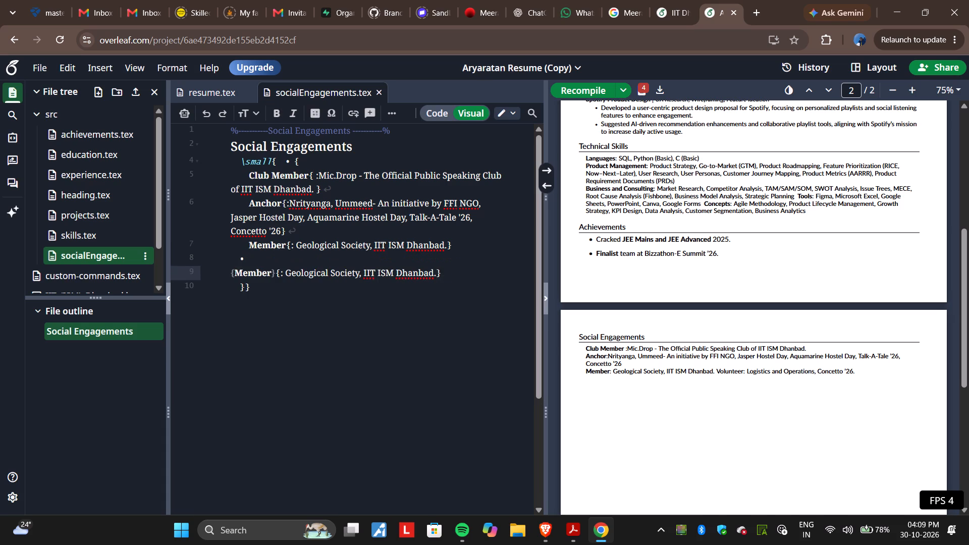
key(Up)
key(Right)
key(Right)
key(BackSpace)
key(BackSpace)
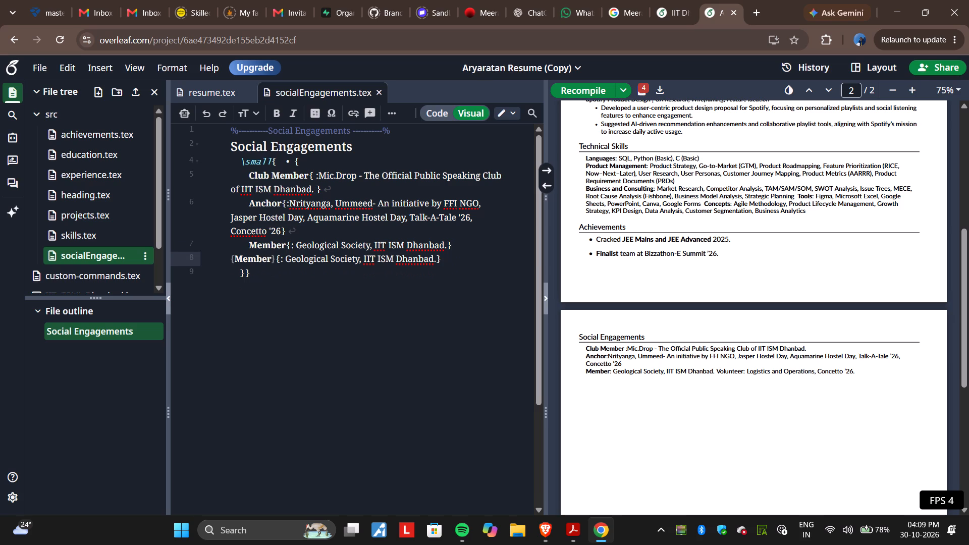
Change the bold label of the duplicated Geological Society entry to "Volunteer".
double_click(245, 259)
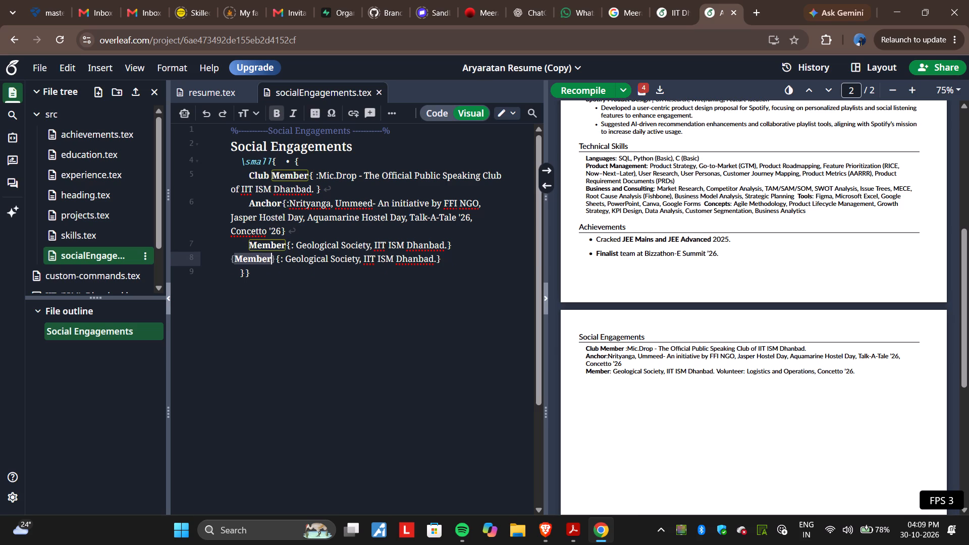
text(Volunteer)
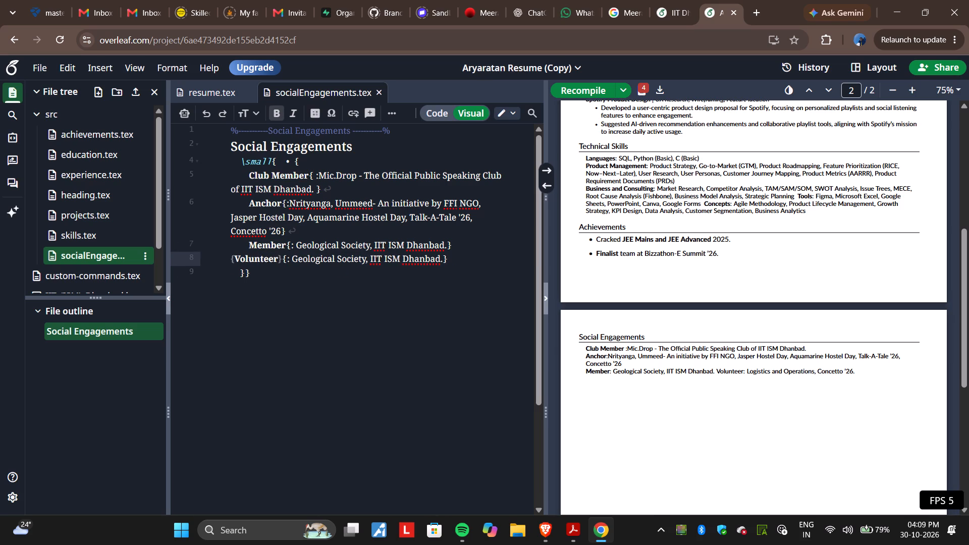
Replace "Geological Society" in the Volunteer entry with "Logistics and Operations Team".
double_click(321, 264)
key(shift+Right)
key(shift+Right)
key(shift+Right)
key(shift+Right)
key(shift+Right)
key(shift+Right)
key(shift+Right)
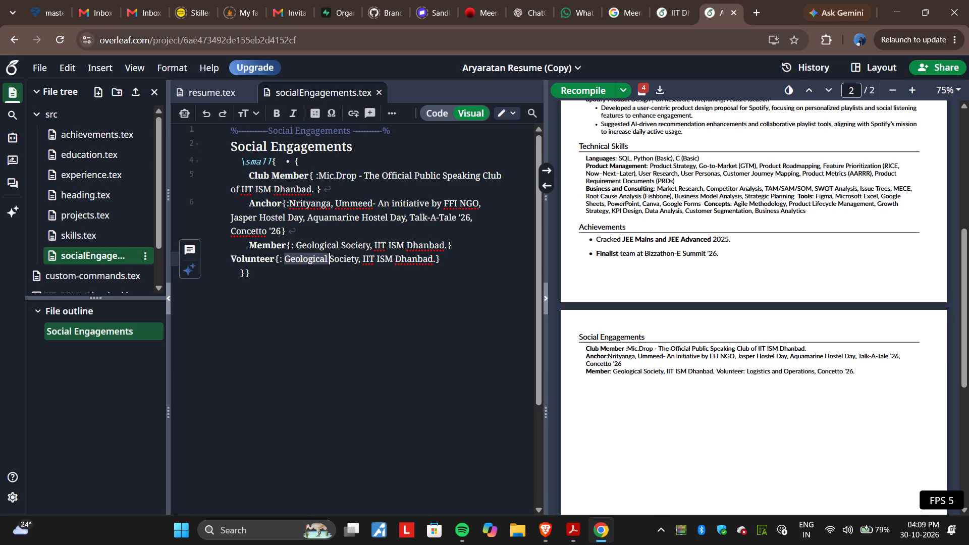
key(shift+Right)
text(Logistics and Operations)
key(space)
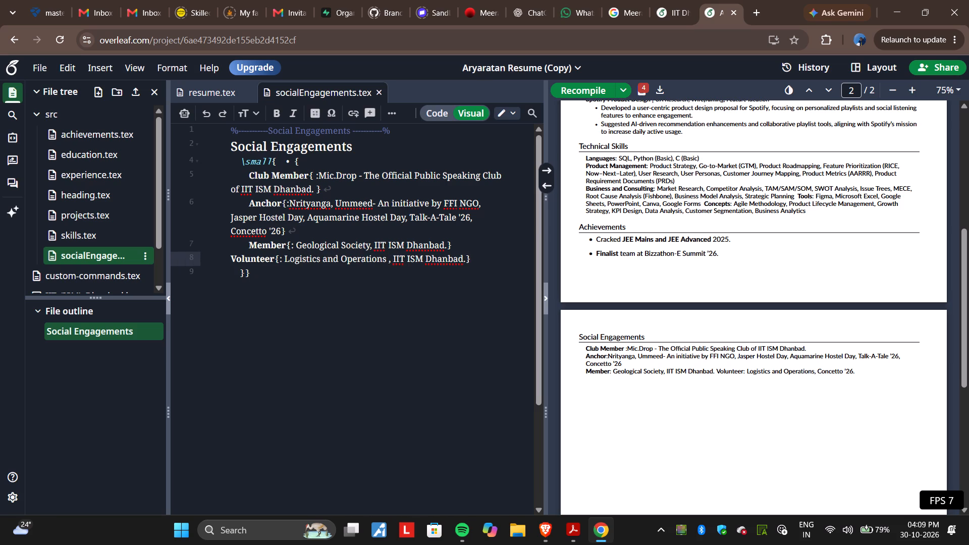
text(Team)
Replace "IIT ISM Dhanbad" in the Volunteer entry with "Concetto '26", keeping the final period.
key(Right)
key(Right)
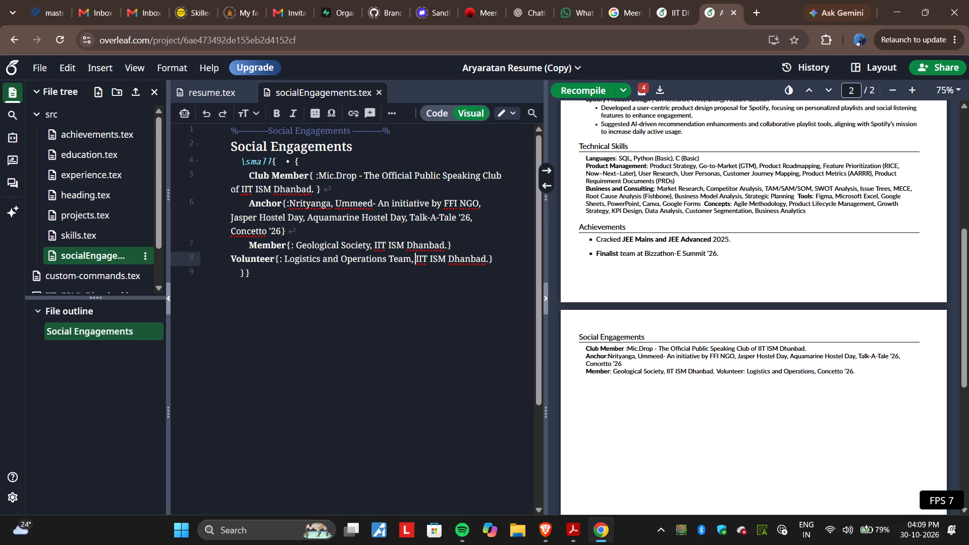
key(shift+Right)
key(shift+Right)
key(shift+Right)
key(shift+Right)
key(shift+Right)
key(shift+Right)
key(shift+Right)
key(shift+Right)
key(shift+Right)
key(shift+Right)
key(shift+Right)
key(shift+Right)
key(shift+Right)
key(shift+Right)
key(shift+Right)
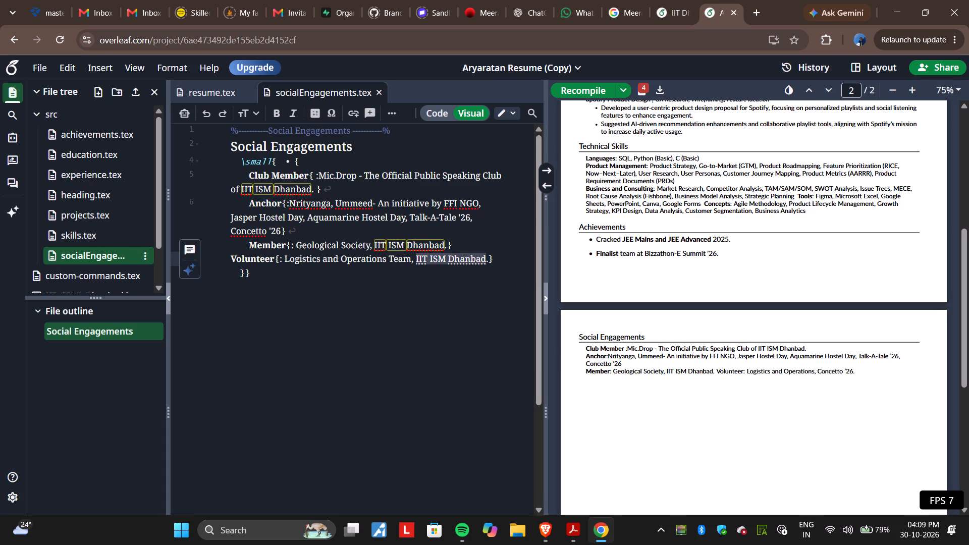
text(Concetto)
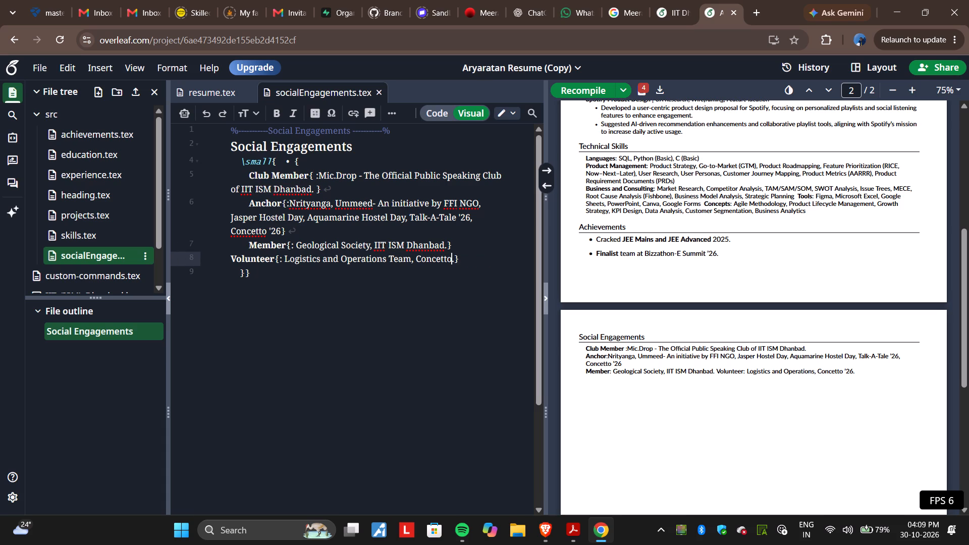
key(space)
text('26)
click(417, 330)
scroll(417, 330, up, 1)
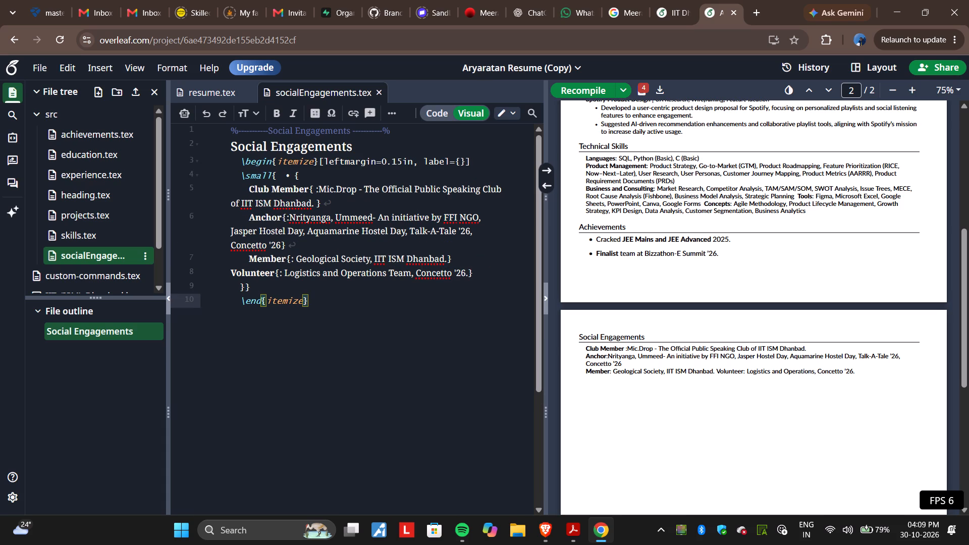
click(432, 302)
click(386, 343)
Replace the comma after "Nrityanga" in the Anchor entry with "by", making it "Nrityanga by Ummeed".
click(334, 218)
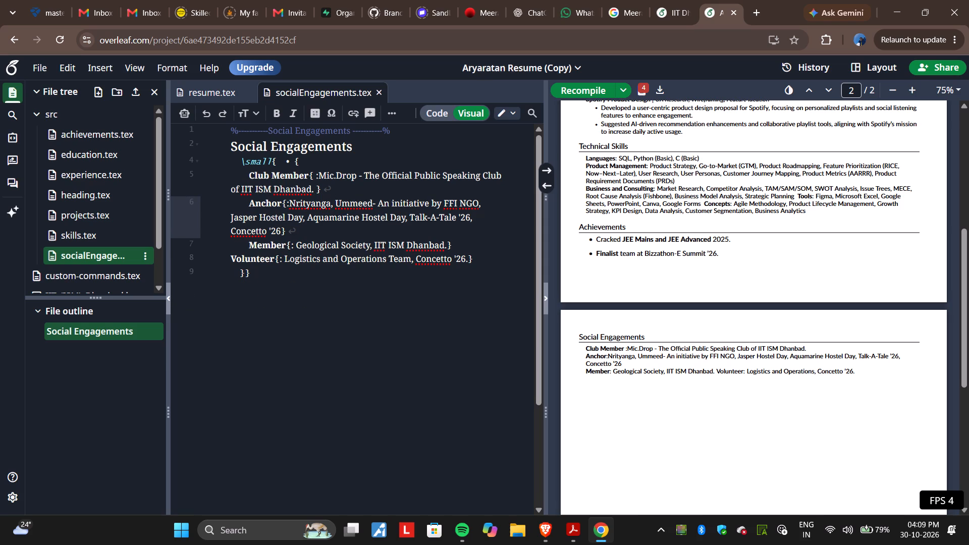
key(Right)
key(BackSpace)
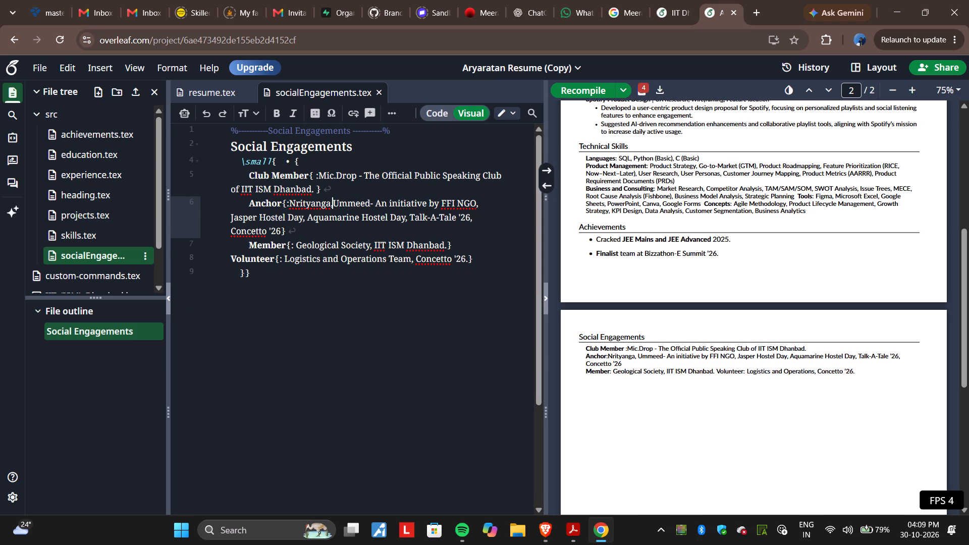
key(BackSpace)
key(minus)
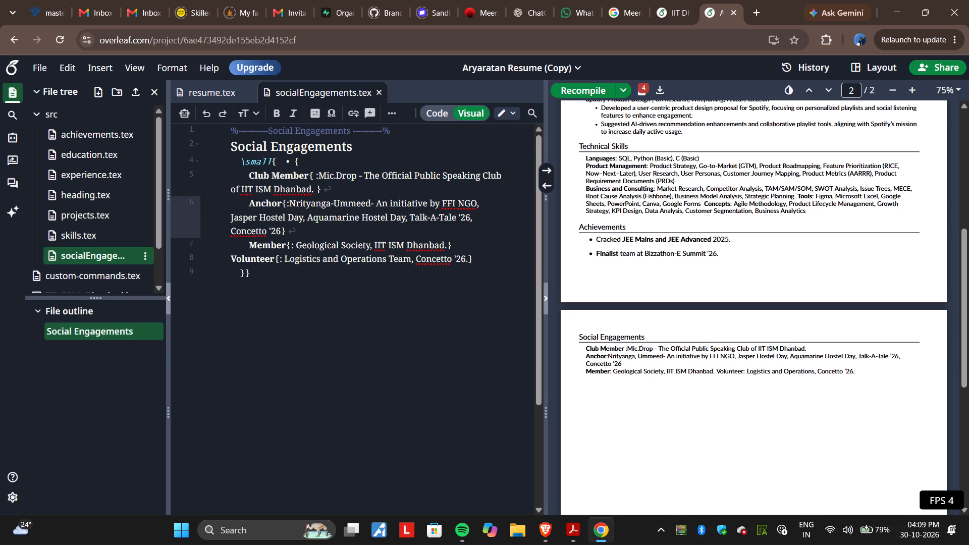
key(BackSpace)
key(space)
text(by)
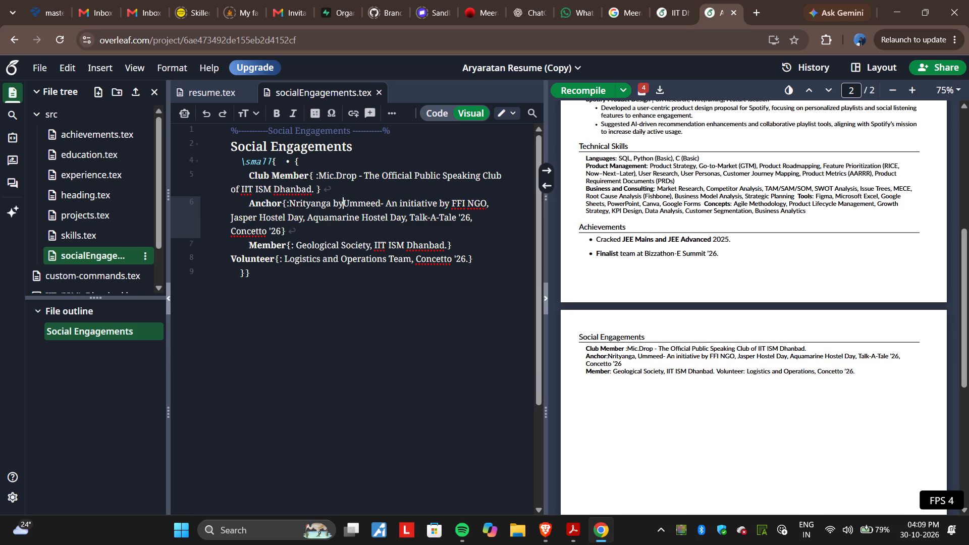
key(space)
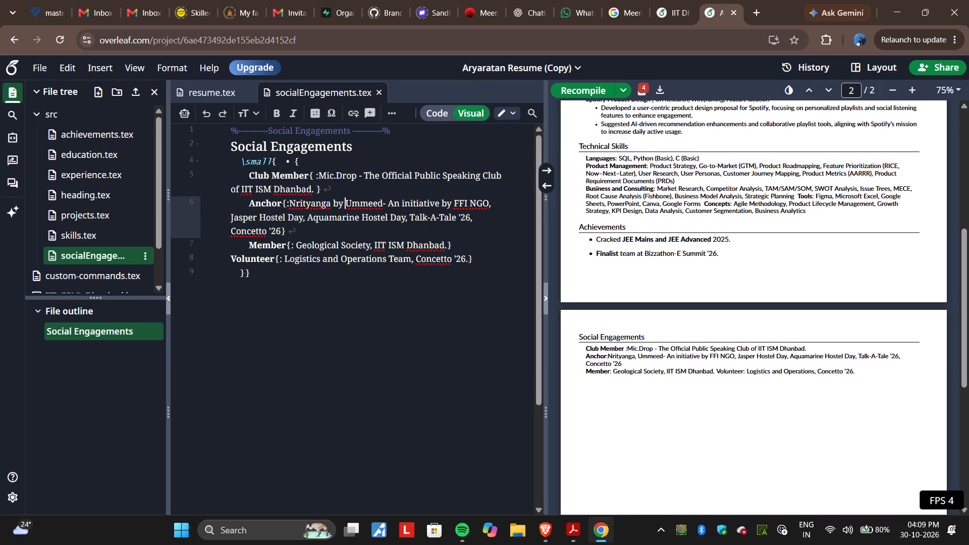
Correct the event name's spelling in the Anchor entry to "Nrityangna".
drag(325, 205, 409, 344)
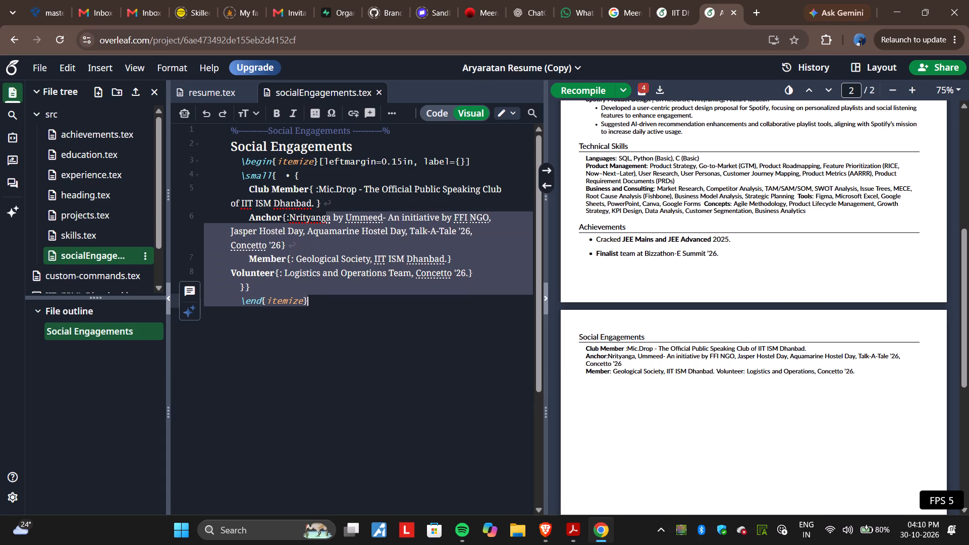
click(331, 220)
key(Left)
key(n)
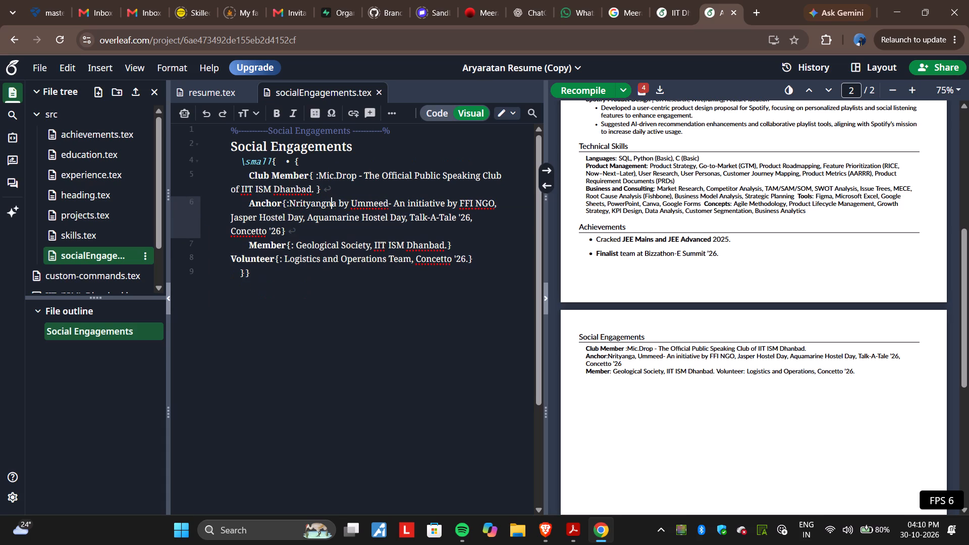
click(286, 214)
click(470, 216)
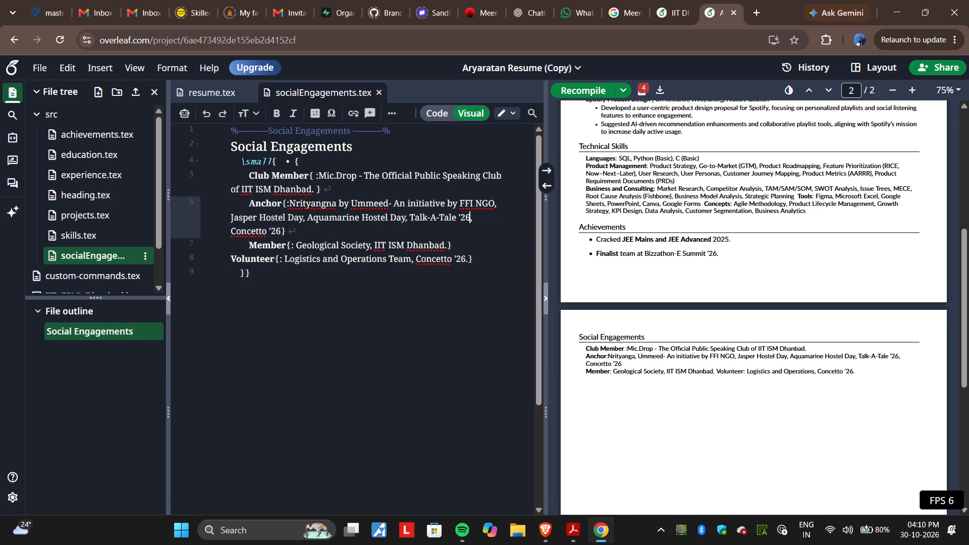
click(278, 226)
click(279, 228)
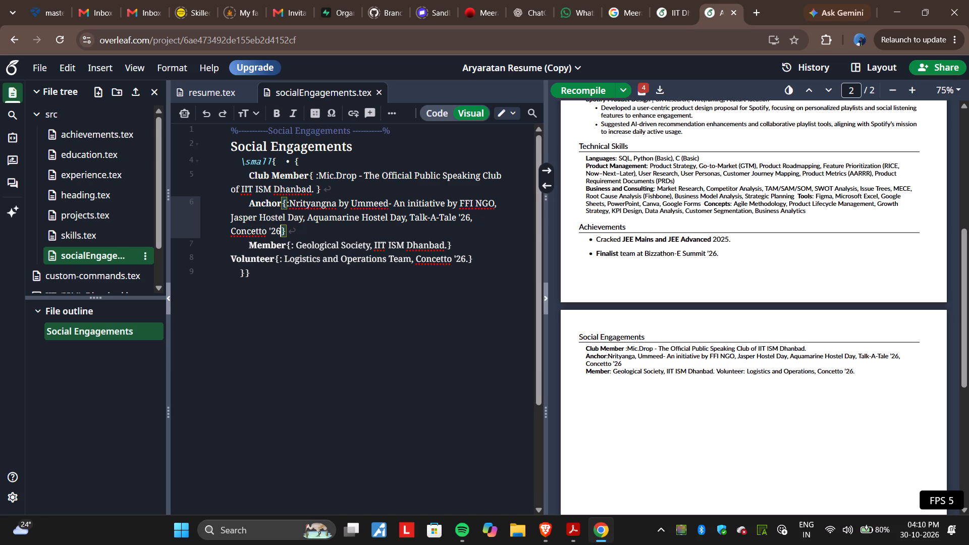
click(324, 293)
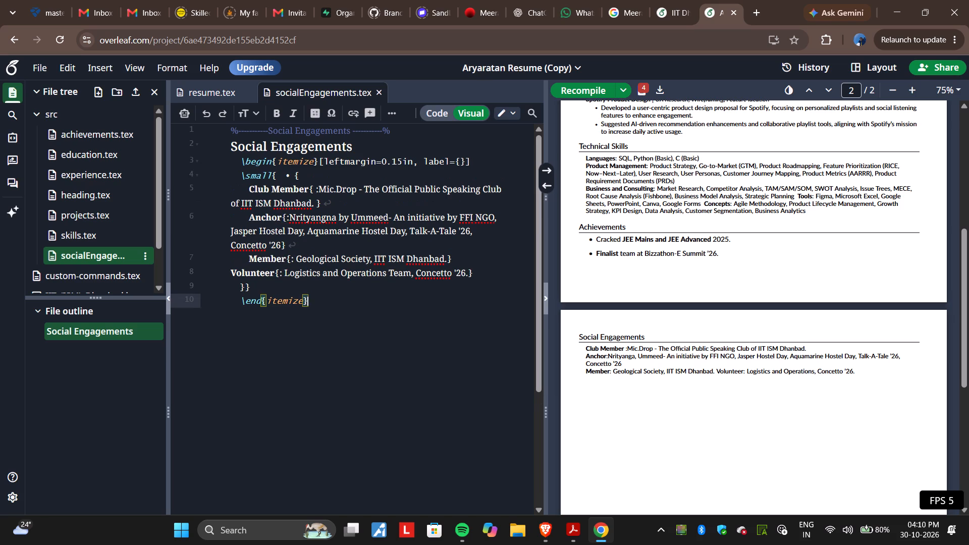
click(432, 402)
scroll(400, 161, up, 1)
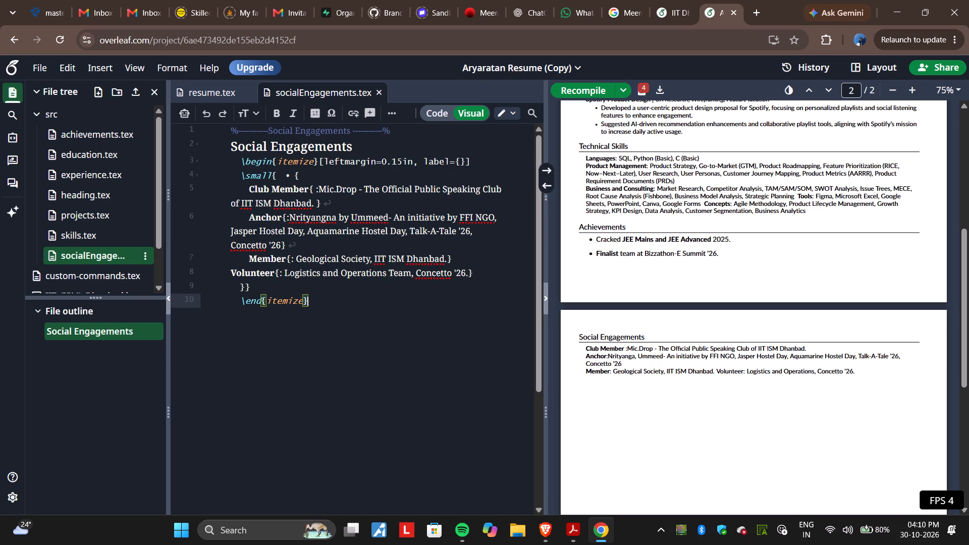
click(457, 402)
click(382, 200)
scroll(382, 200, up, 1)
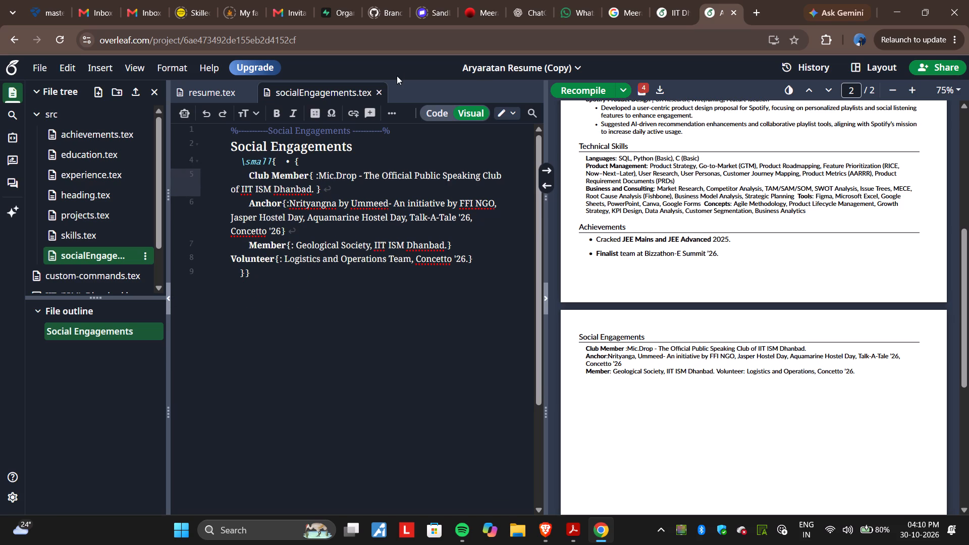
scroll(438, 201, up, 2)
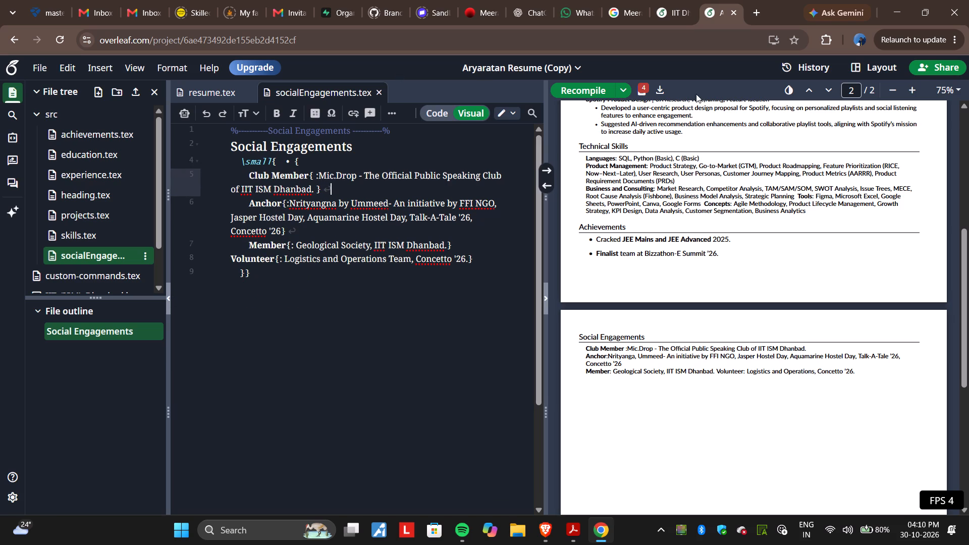
Recompile the resume to check the edited Anchor and Volunteer entries in the preview.
click(600, 95)
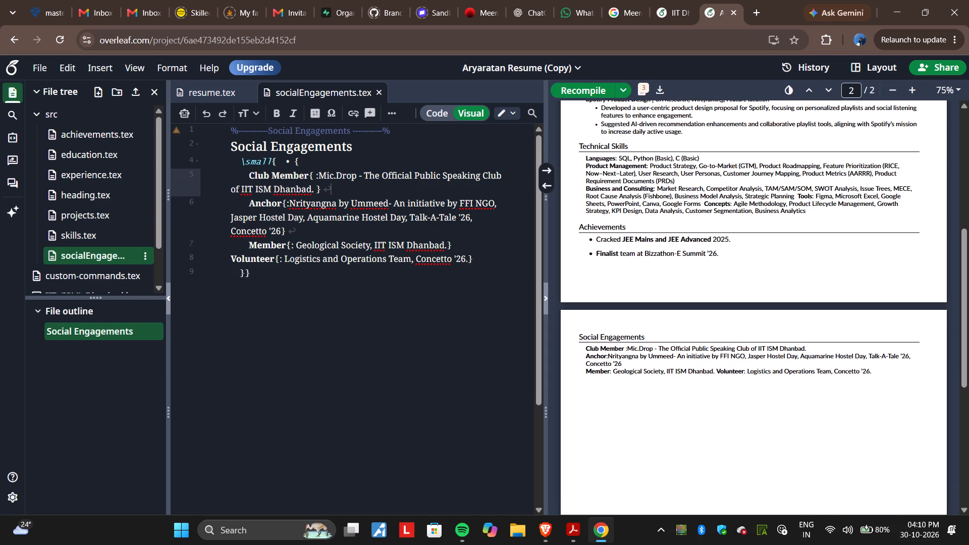
Split the source before the word Volunteer to start a new list item and recompile the resume.
click(231, 257)
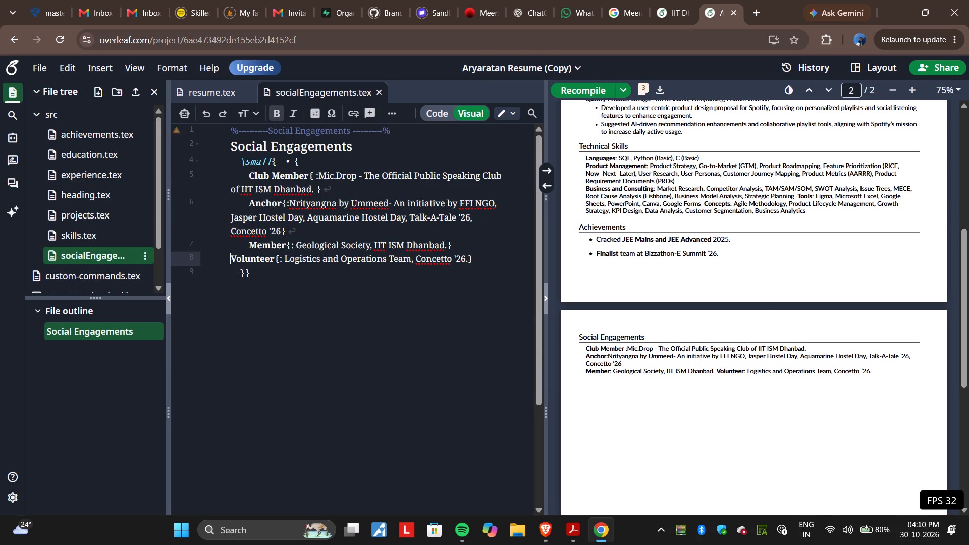
key(Return)
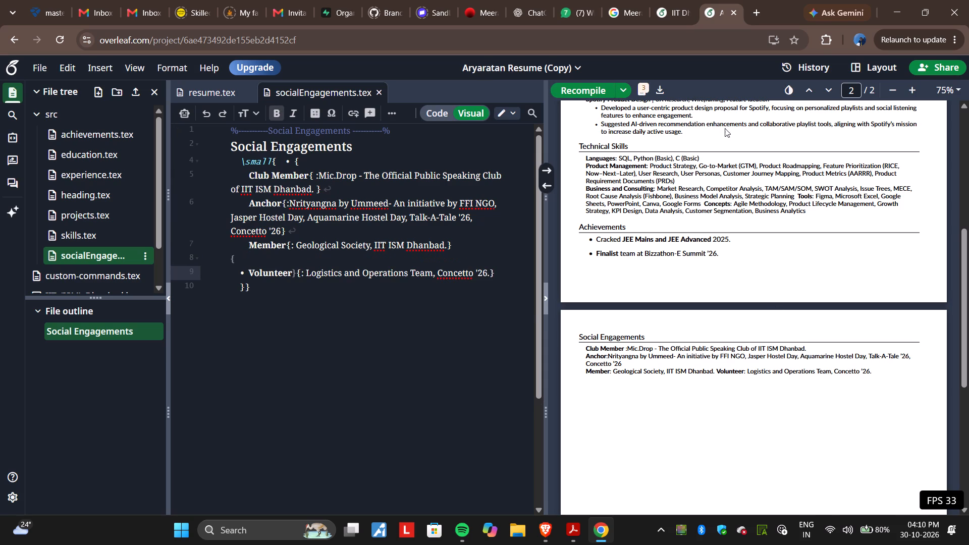
click(603, 85)
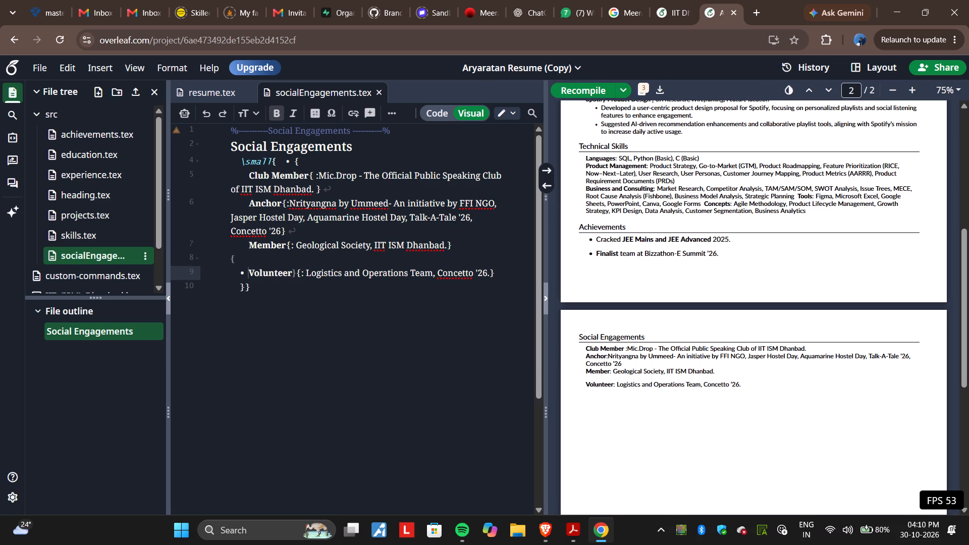
Remove the list bullet before Volunteer, leaving its text on a separate source line.
click(237, 258)
click(245, 272)
key(BackSpace)
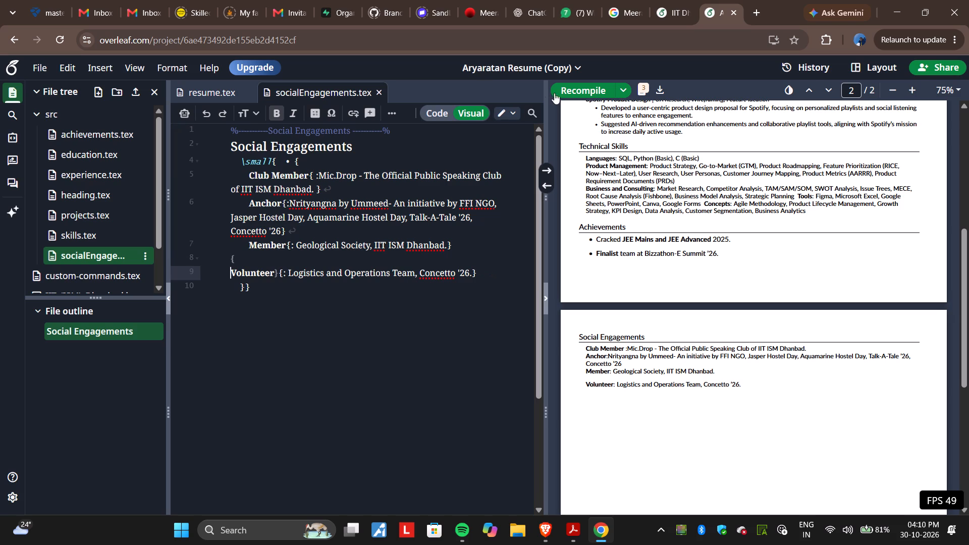
Recompile the resume to check the Volunteer entry's placement in the preview.
click(586, 83)
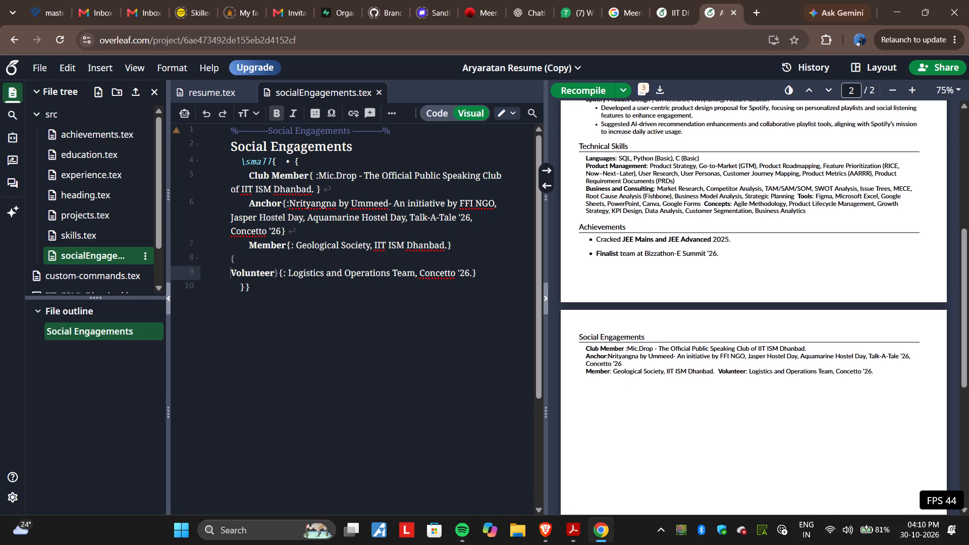
Insert an empty source line between the Member and Volunteer entries, keeping Volunteer without a bullet, and recompile the resume.
key(BackSpace)
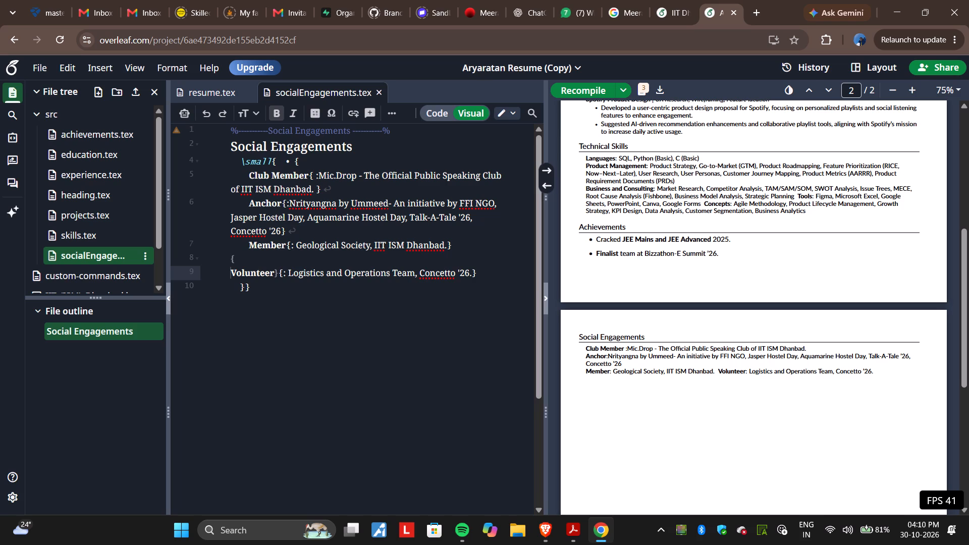
click(229, 267)
key(BackSpace)
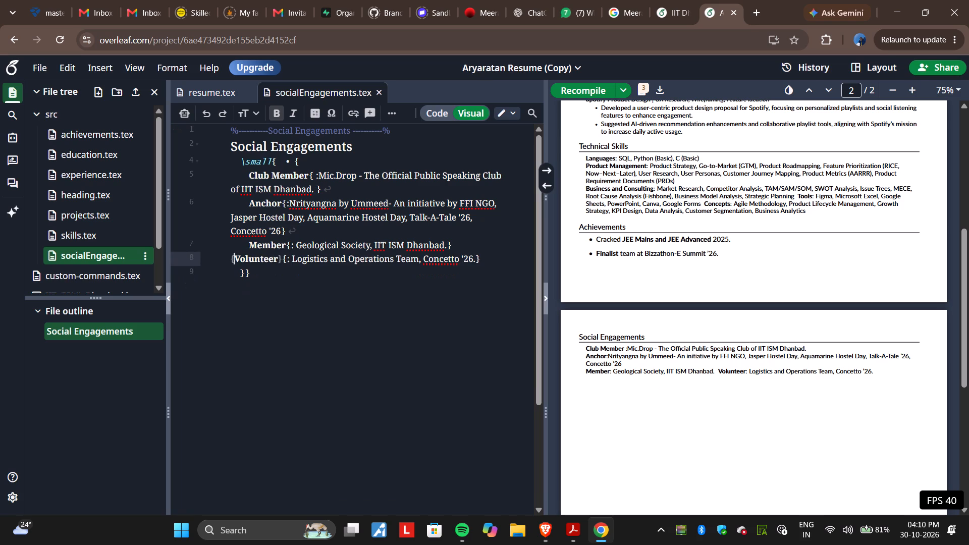
key(Left)
key(Return)
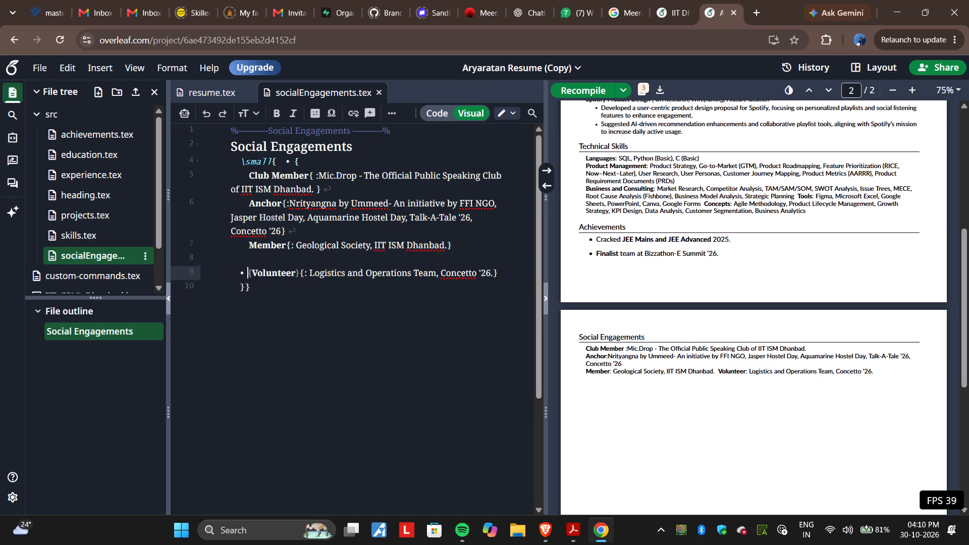
key(BackSpace)
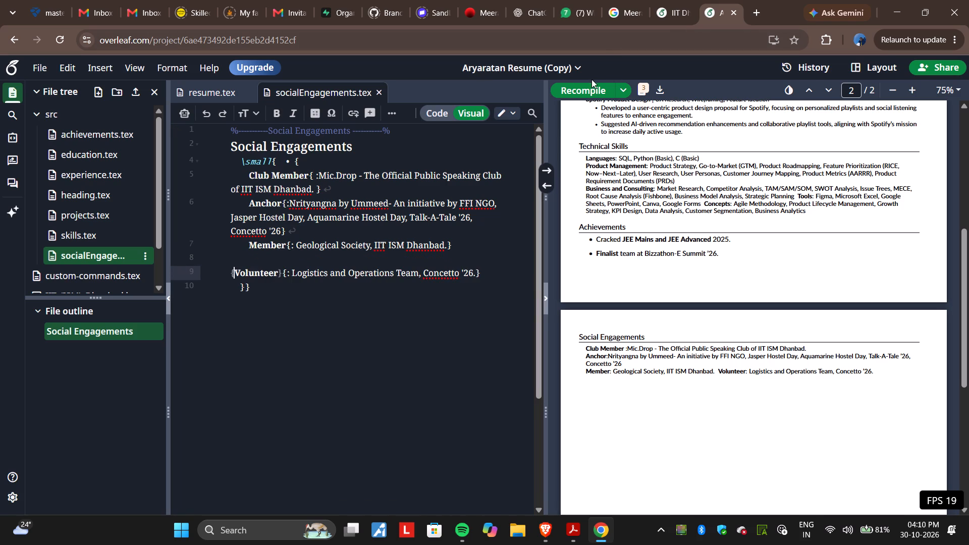
click(580, 87)
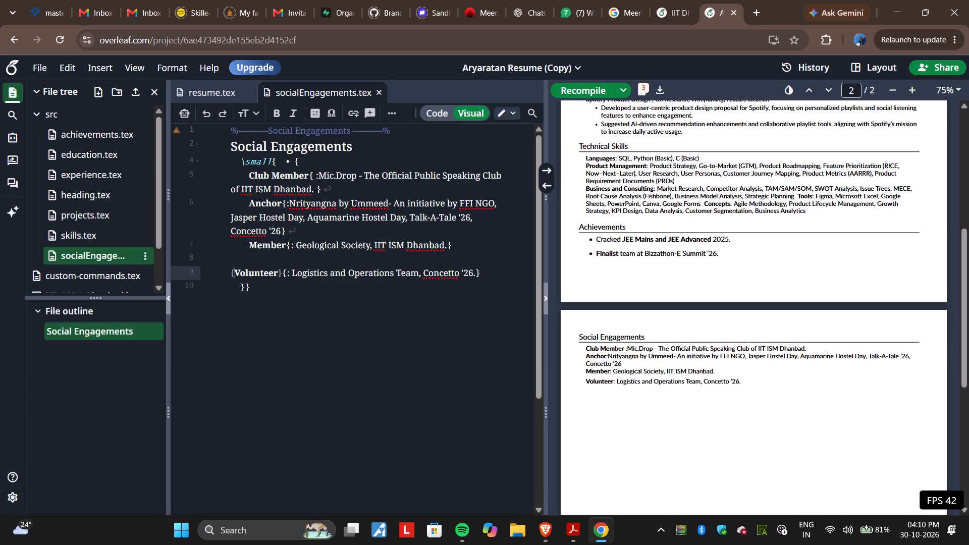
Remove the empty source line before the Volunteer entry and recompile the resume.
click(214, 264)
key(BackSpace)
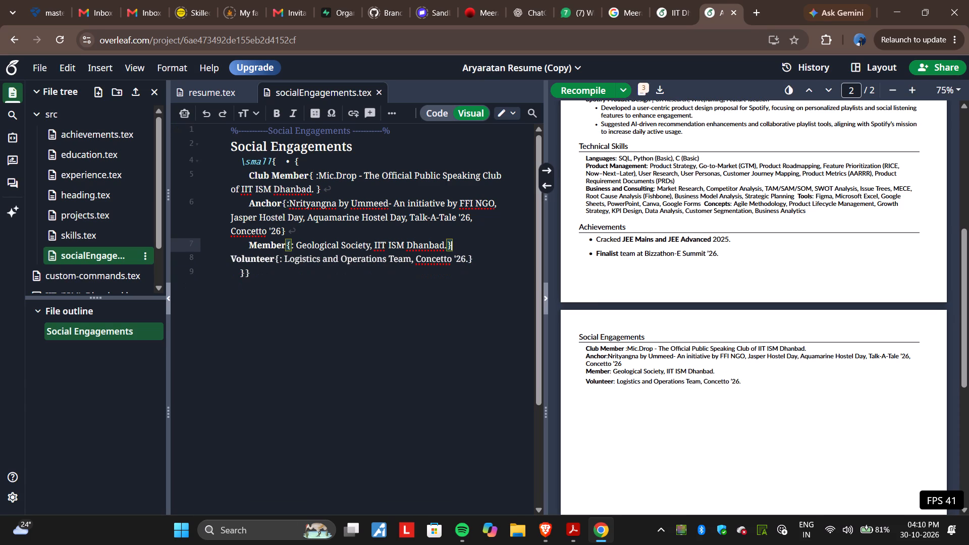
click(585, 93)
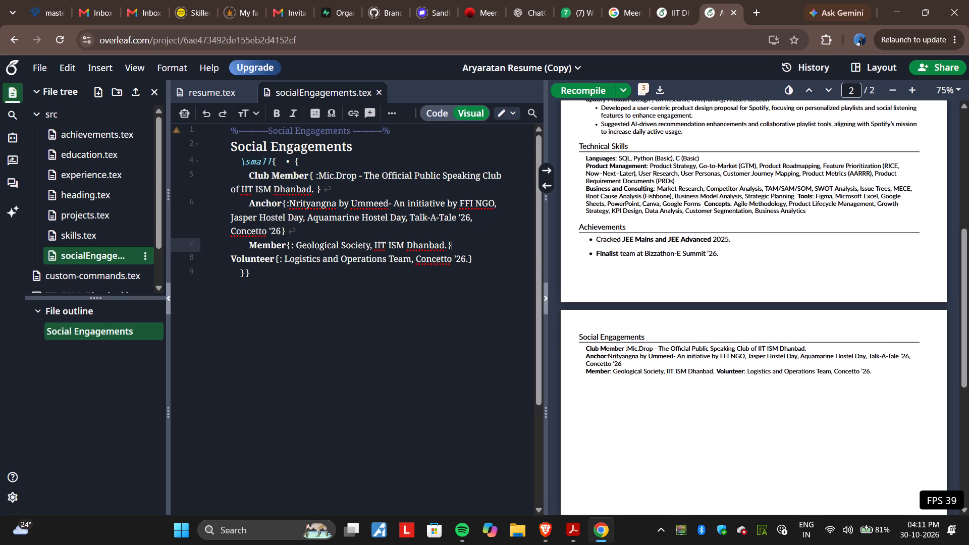
Put the empty source line back before the Volunteer entry, without a bullet, and recompile the resume.
click(226, 264)
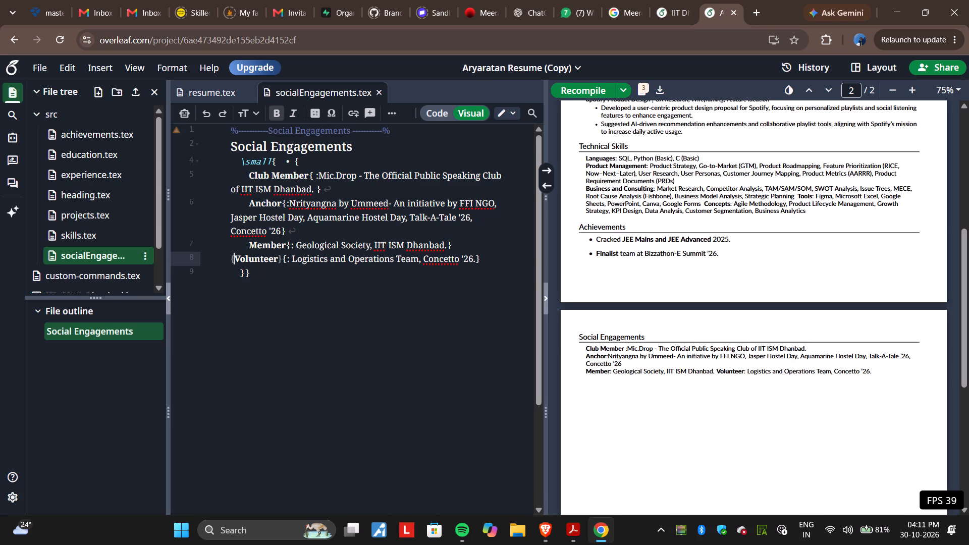
key(Left)
key(Return)
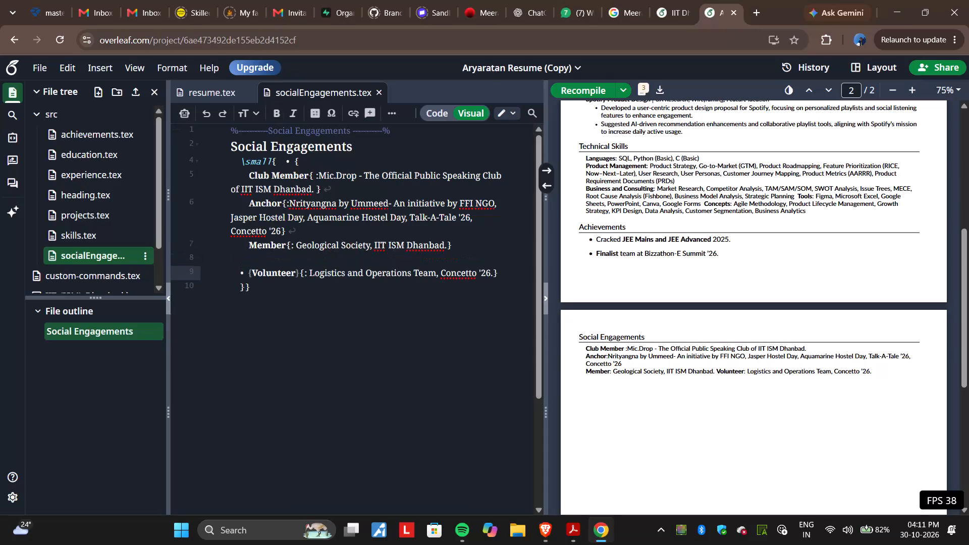
key(BackSpace)
click(588, 92)
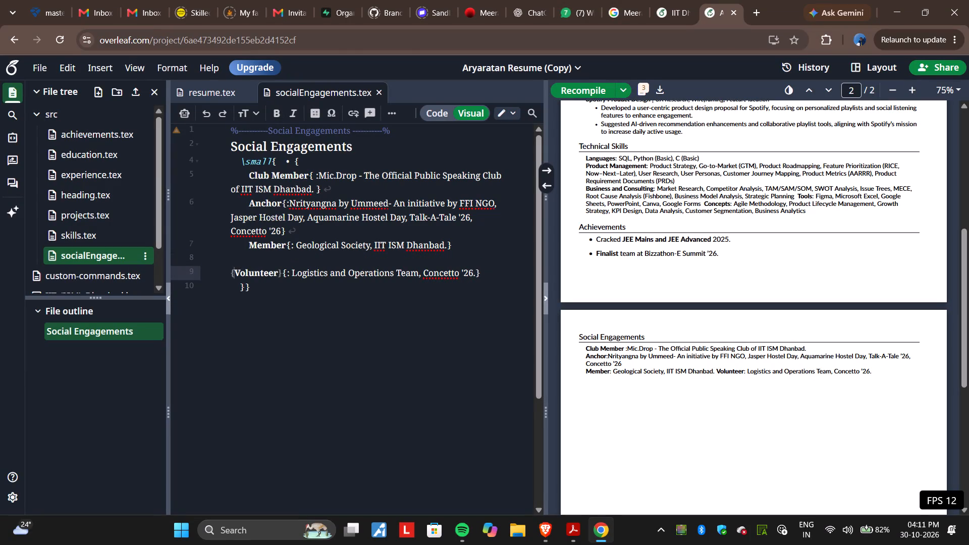
scroll(369, 247, up, 1)
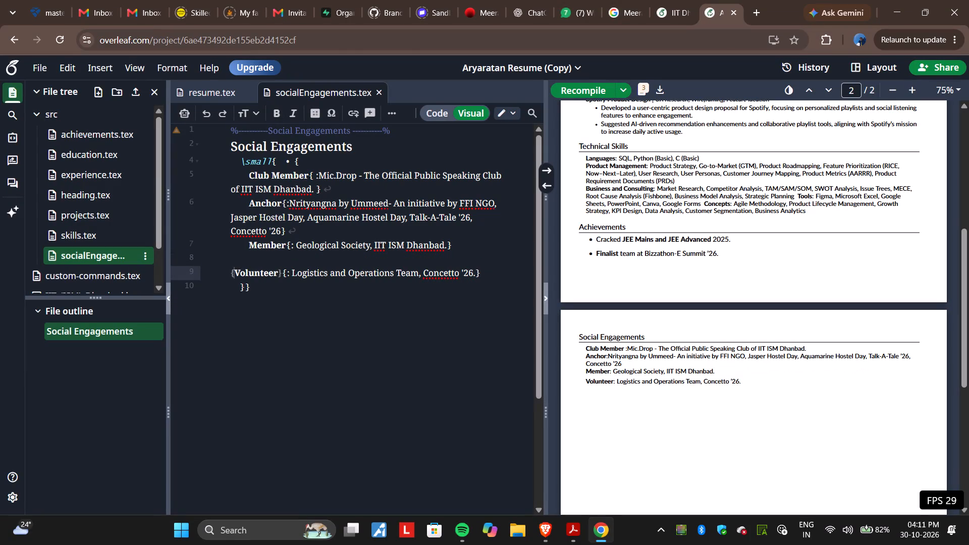
In skills.tex, remove "(AARRR)" after Product Metrics in the Product Management skills.
click(279, 192)
scroll(279, 192, up, 2)
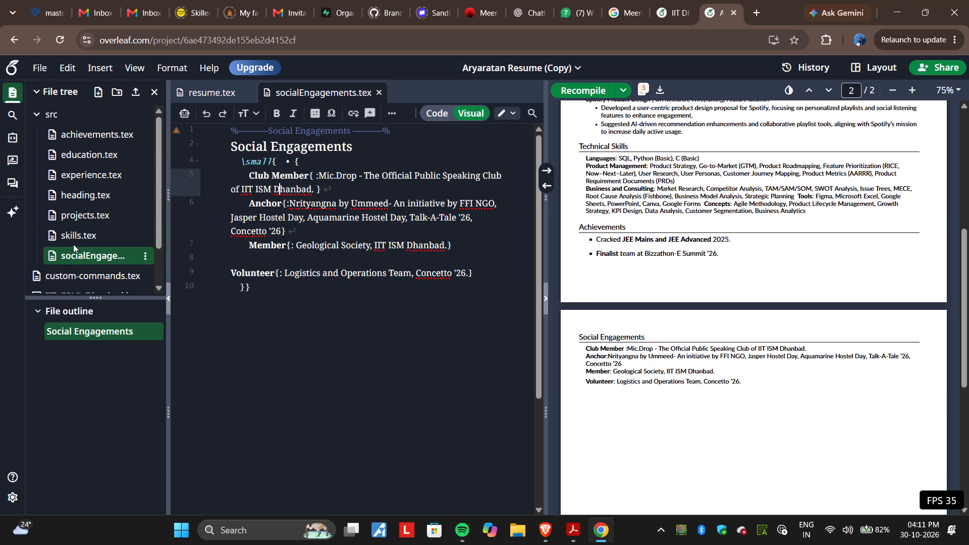
click(73, 244)
click(75, 239)
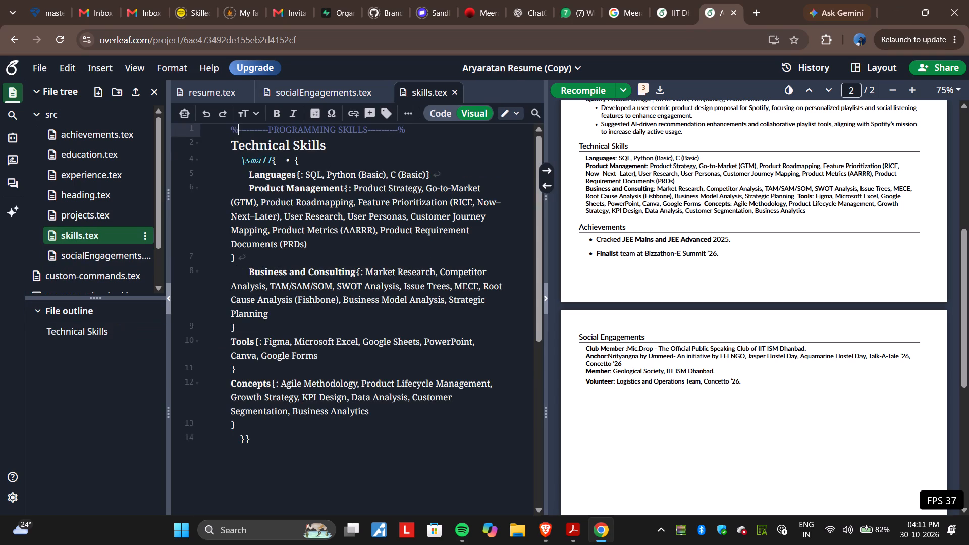
scroll(297, 290, up, 1)
click(342, 198)
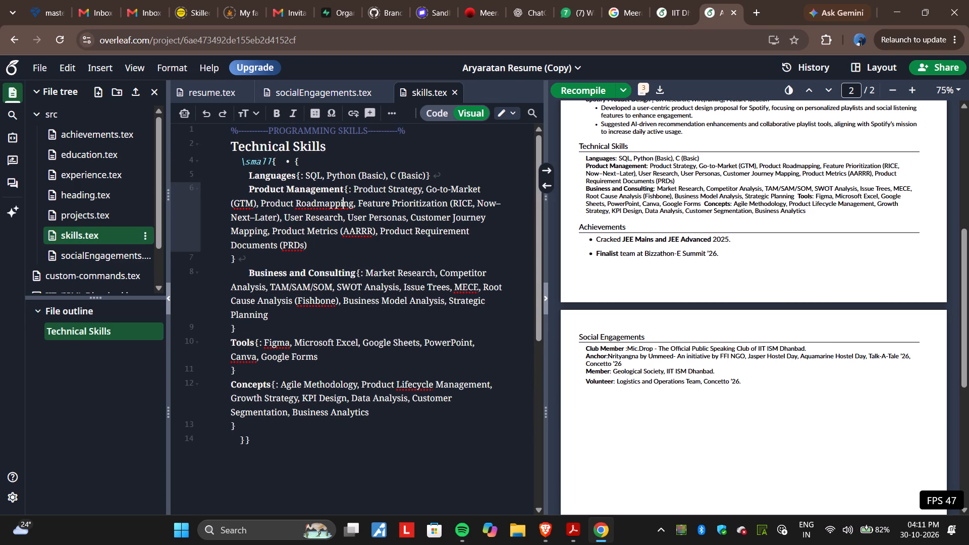
click(462, 254)
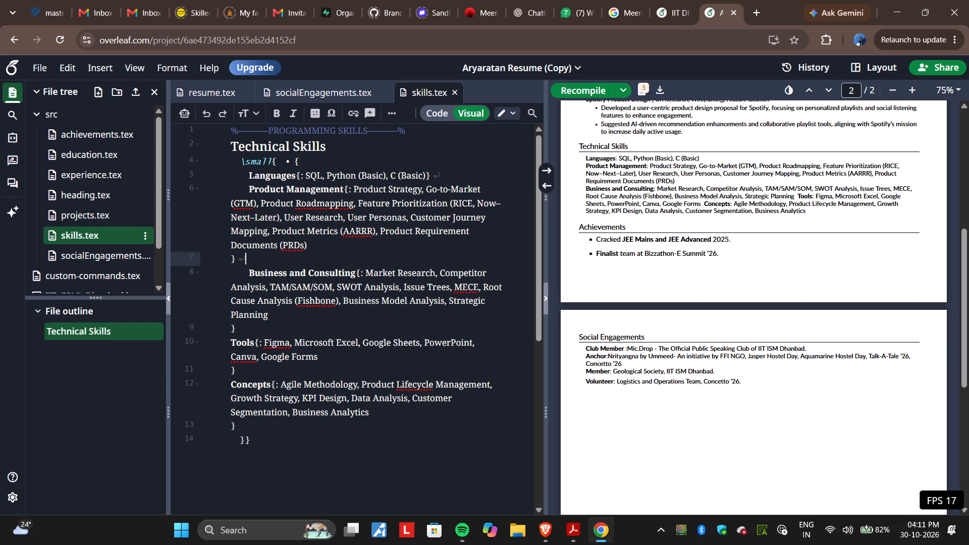
drag(340, 233, 374, 233)
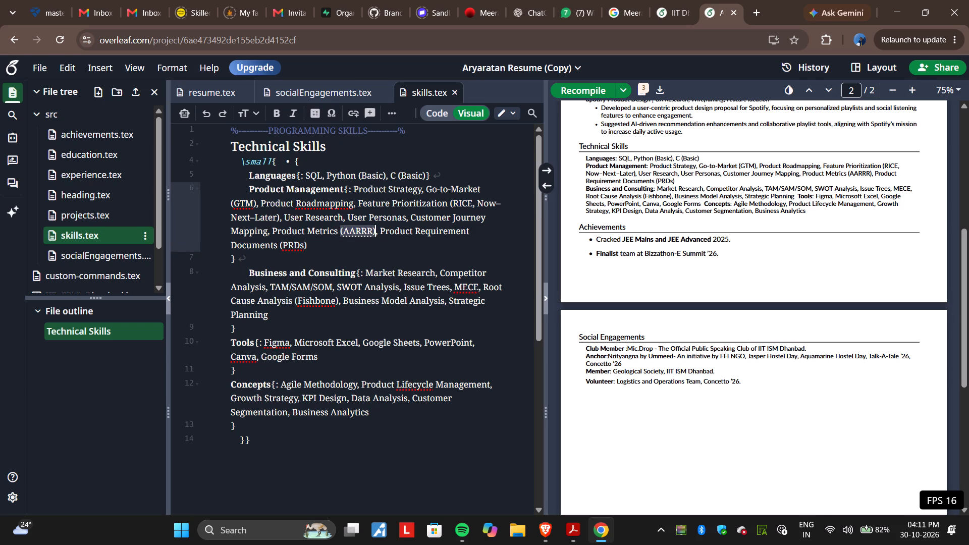
drag(374, 233, 375, 233)
key(BackSpace)
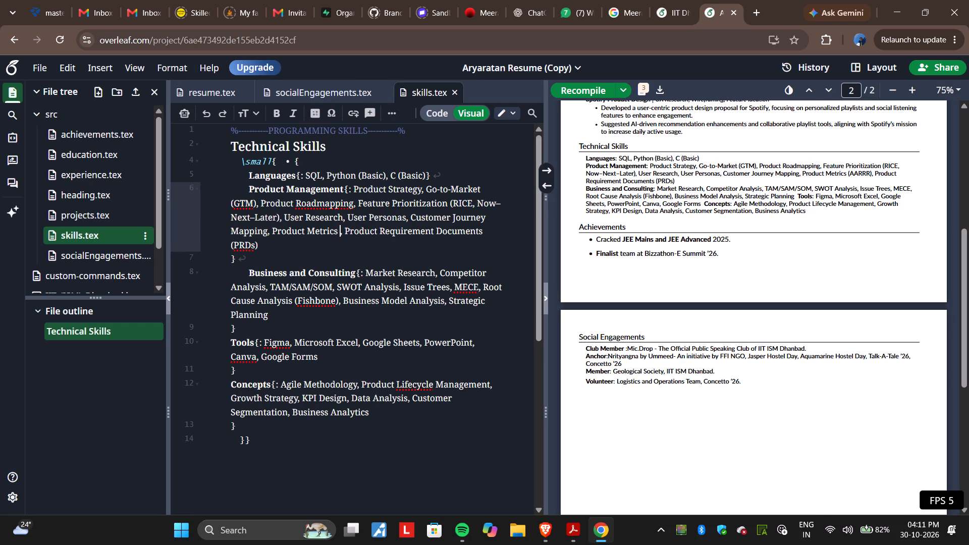
key(BackSpace)
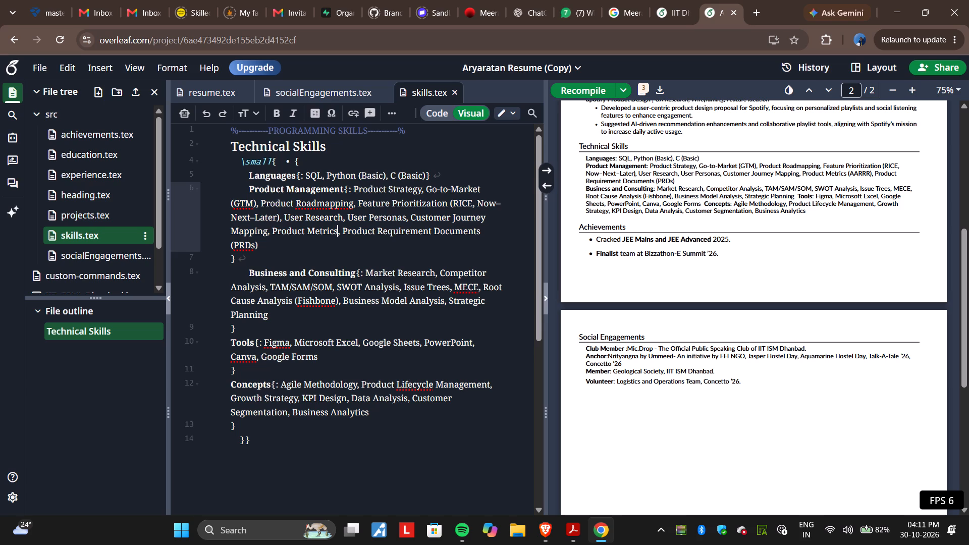
Remove "(Fishbone)" after Root Cause Analysis in the Business and Consulting skills.
click(347, 265)
click(435, 276)
click(336, 287)
click(414, 293)
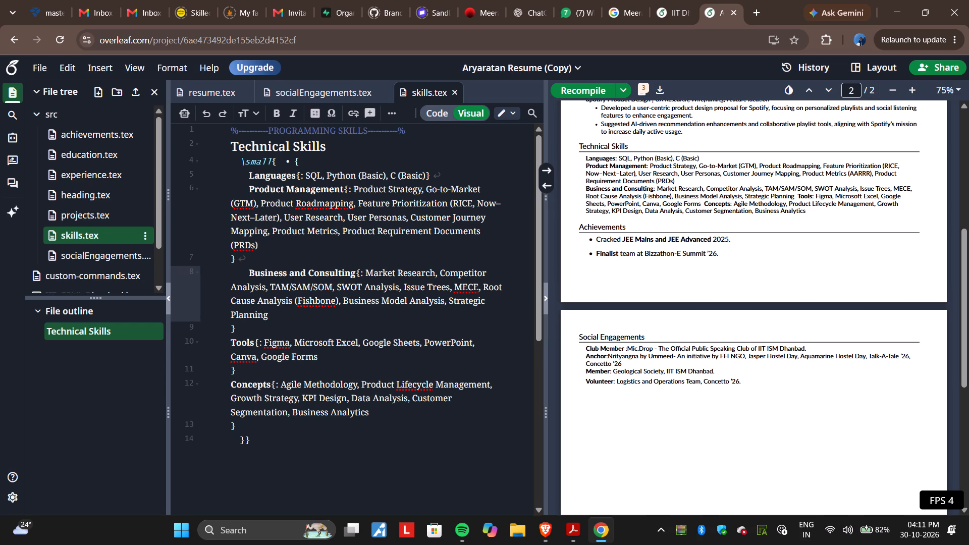
drag(294, 303, 338, 304)
key(BackSpace)
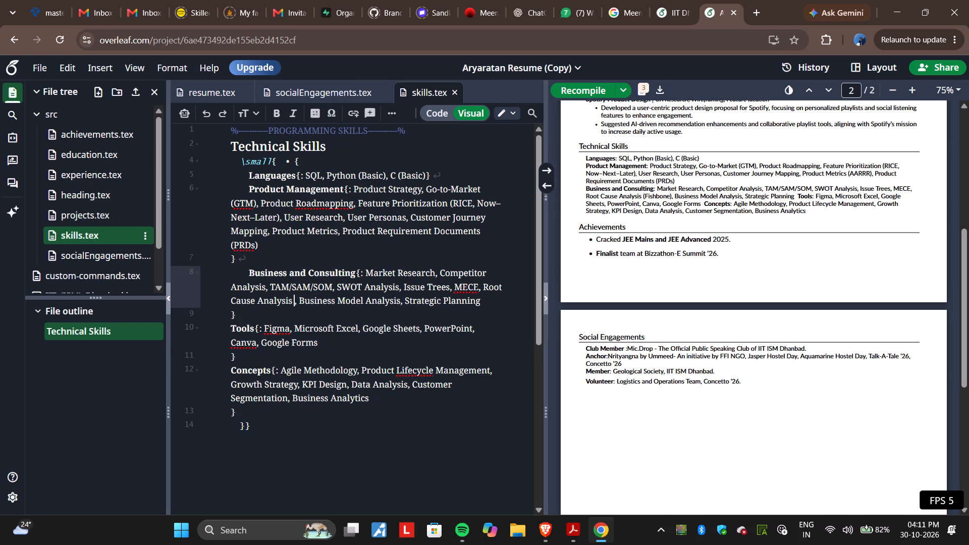
key(BackSpace)
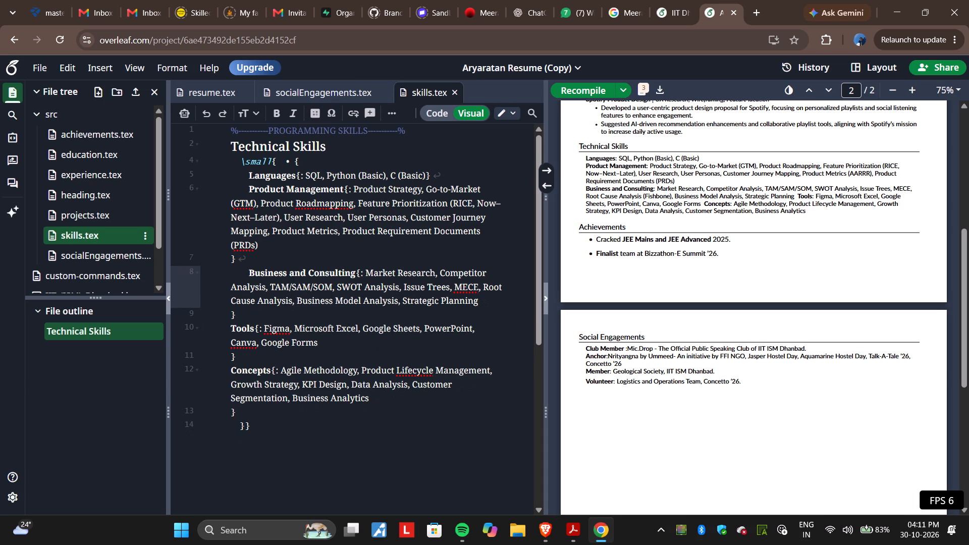
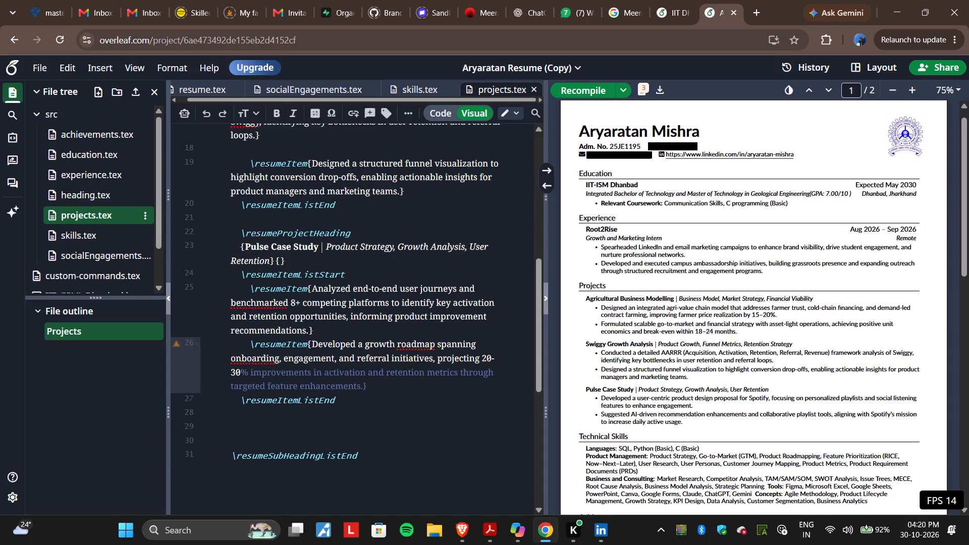
scroll(343, 390, up, 3)
scroll(343, 243, up, 1)
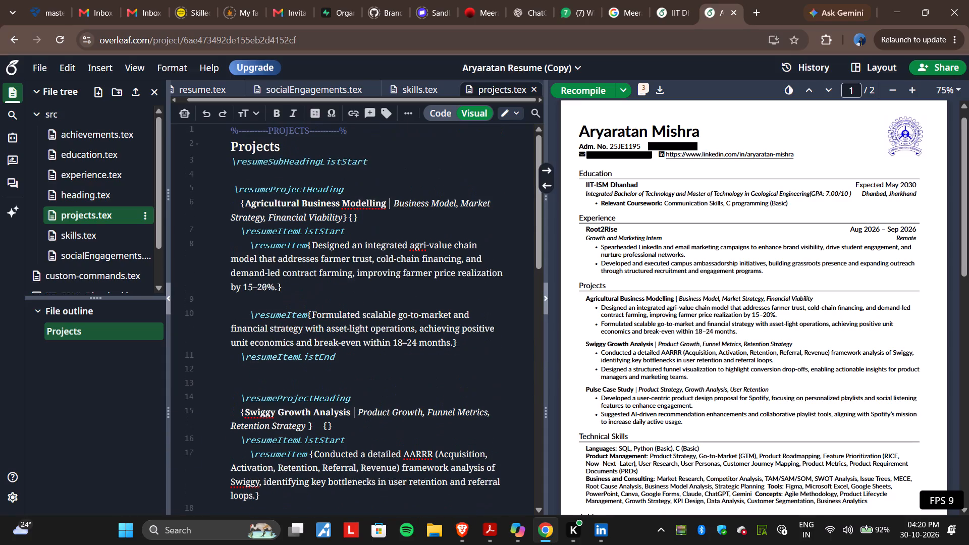
click(268, 286)
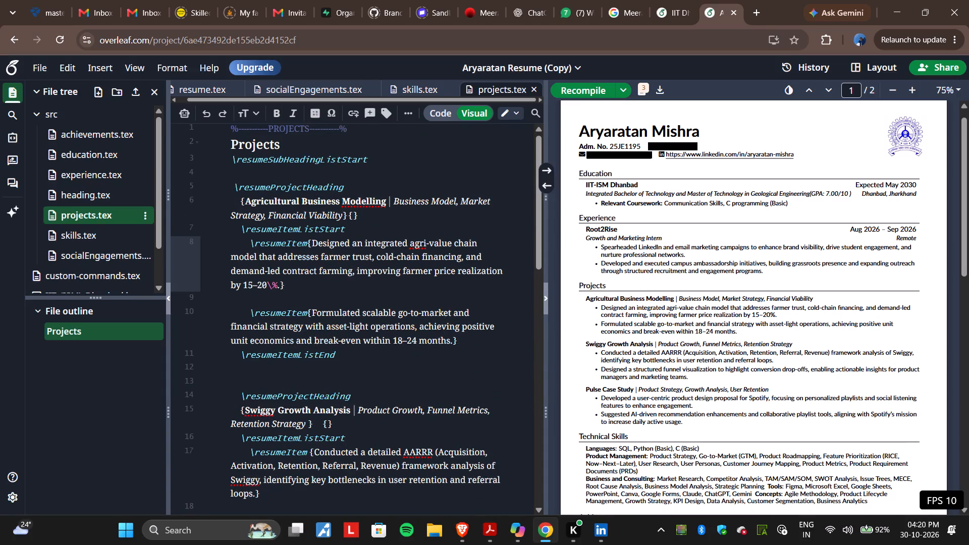
scroll(405, 395, down, 7)
scroll(405, 395, up, 1)
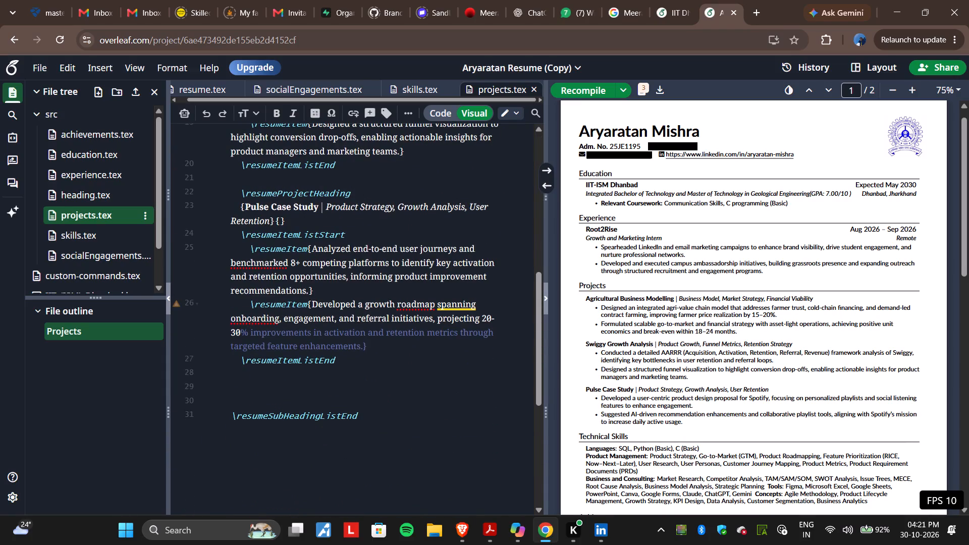
click(242, 332)
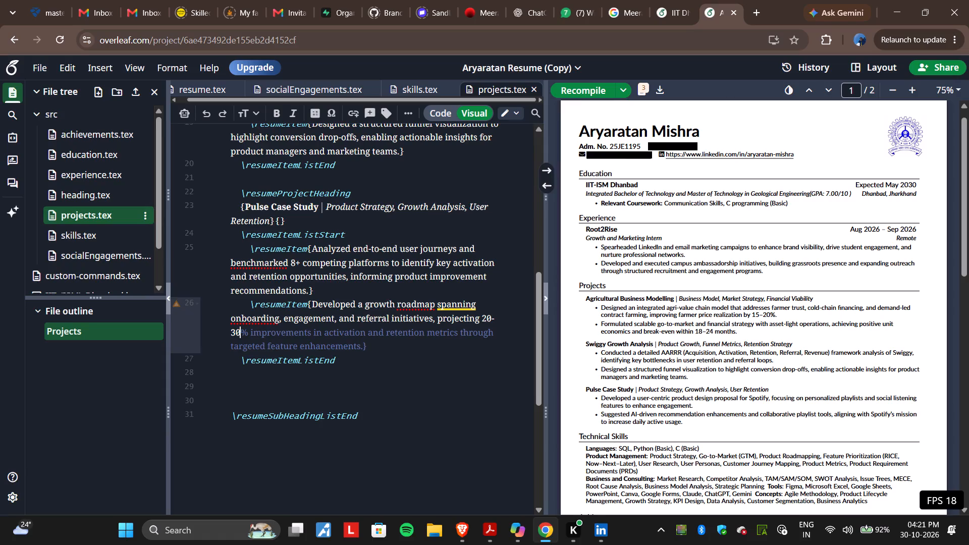
key(backslash)
click(392, 441)
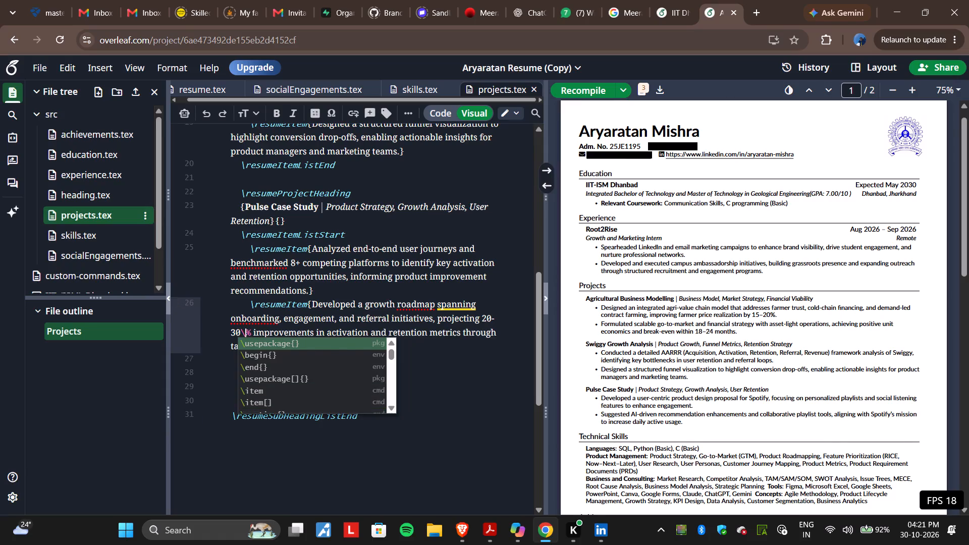
Change "spanning" to "including" in the second Pulse Case Study bullet.
click(465, 302)
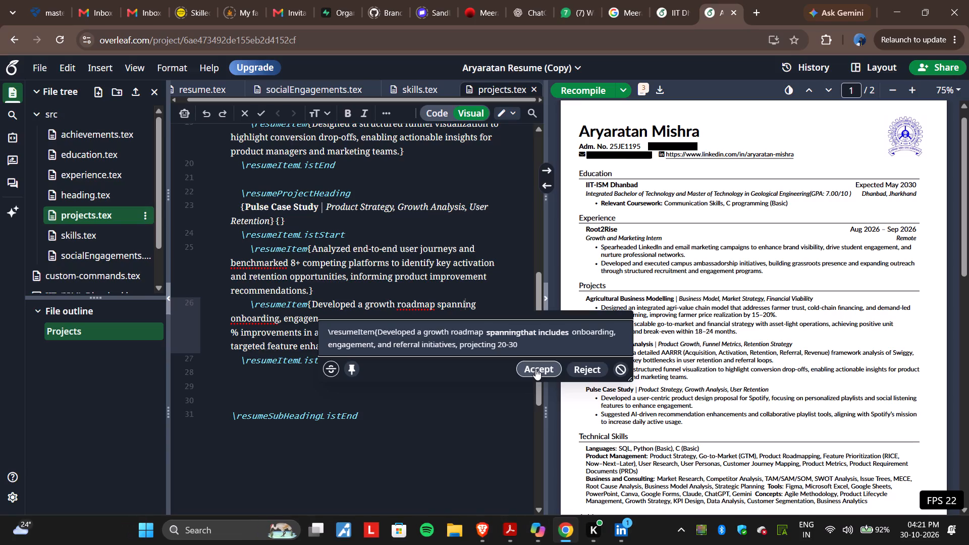
key(Left)
key(BackSpace)
key(BackSpace)
key(BackSpace)
key(BackSpace)
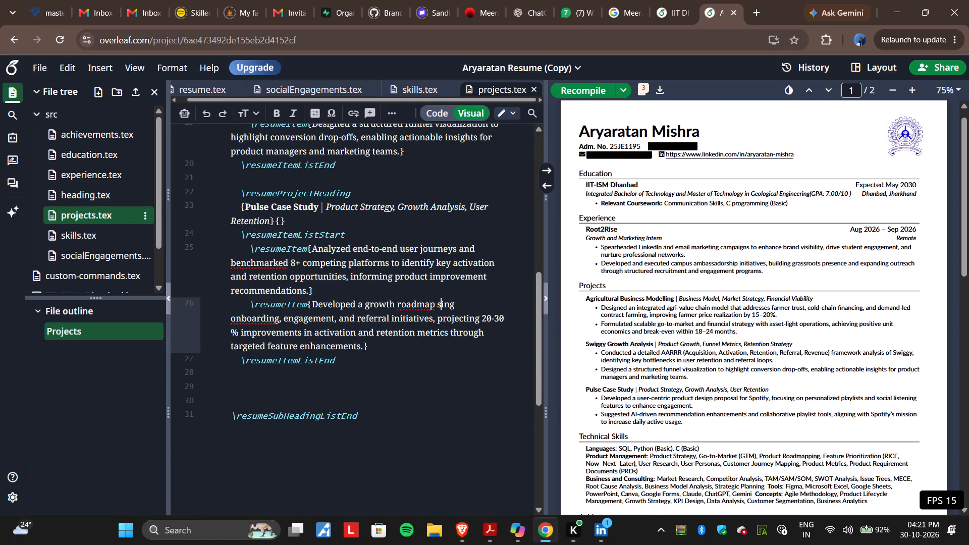
key(BackSpace)
text(includ)
click(353, 492)
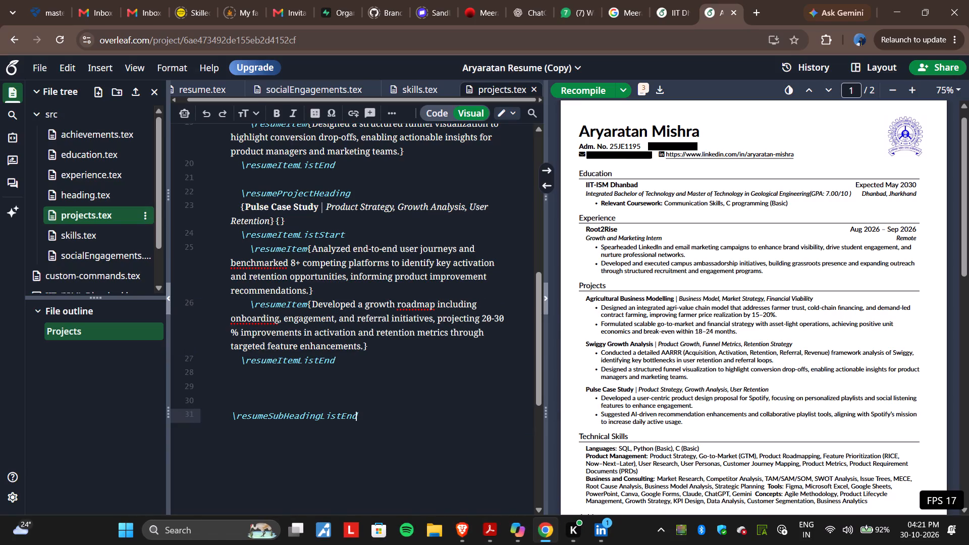
Recompile the resume PDF with the new Pulse Case Study bullets and view its Projects section.
click(599, 87)
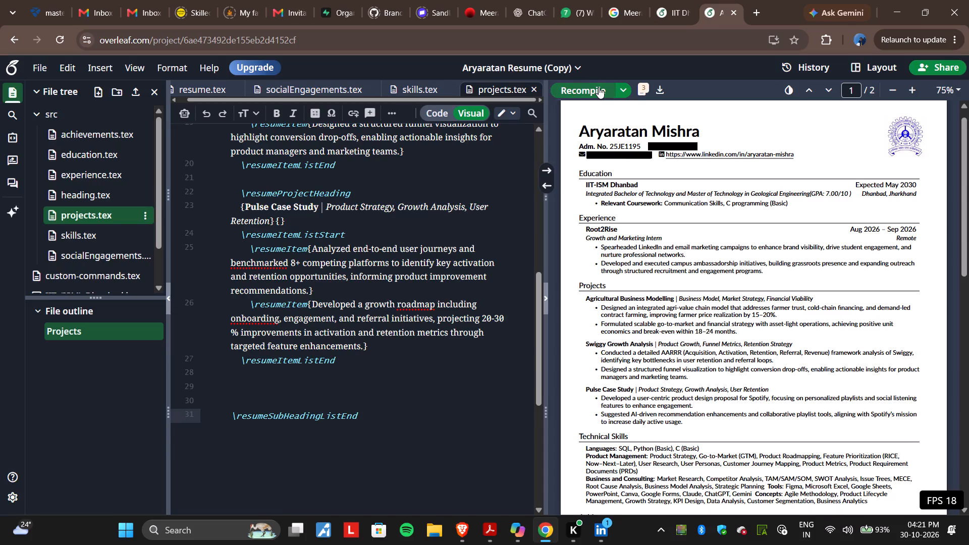
scroll(708, 386, down, 1)
Cut the whole Agricultural Business Modelling entry from the start of the Projects source and remove the leftover blank lines.
scroll(466, 279, up, 1)
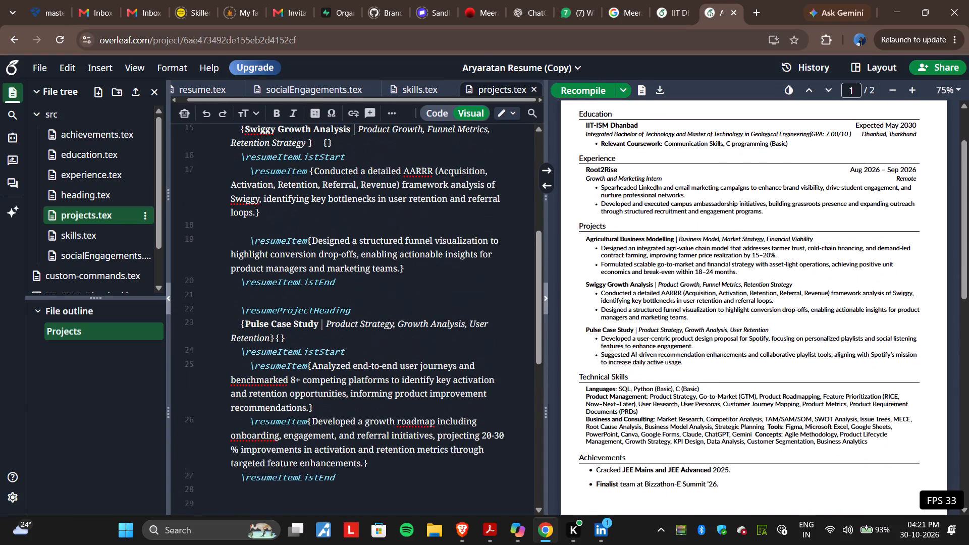
scroll(466, 279, up, 1)
scroll(333, 304, up, 2)
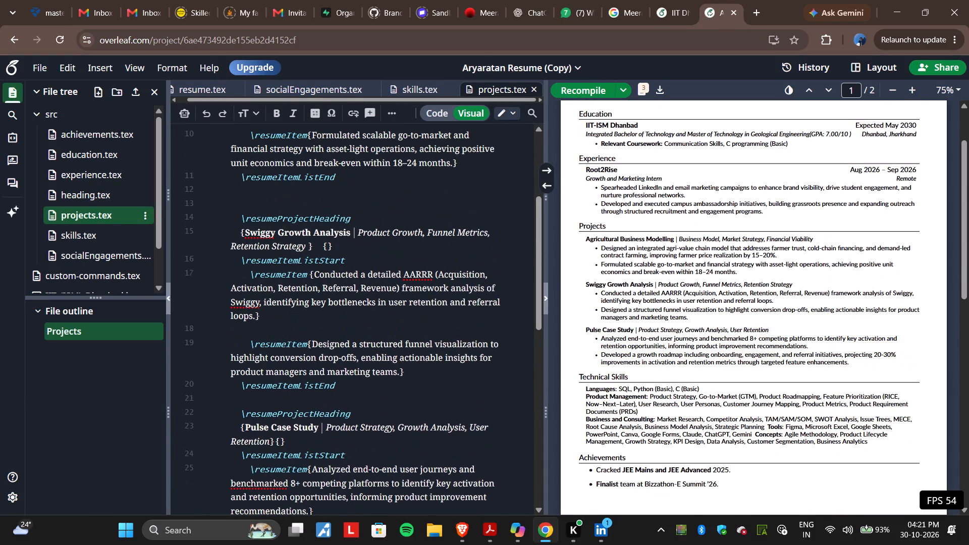
scroll(356, 278, up, 1)
scroll(414, 454, up, 1)
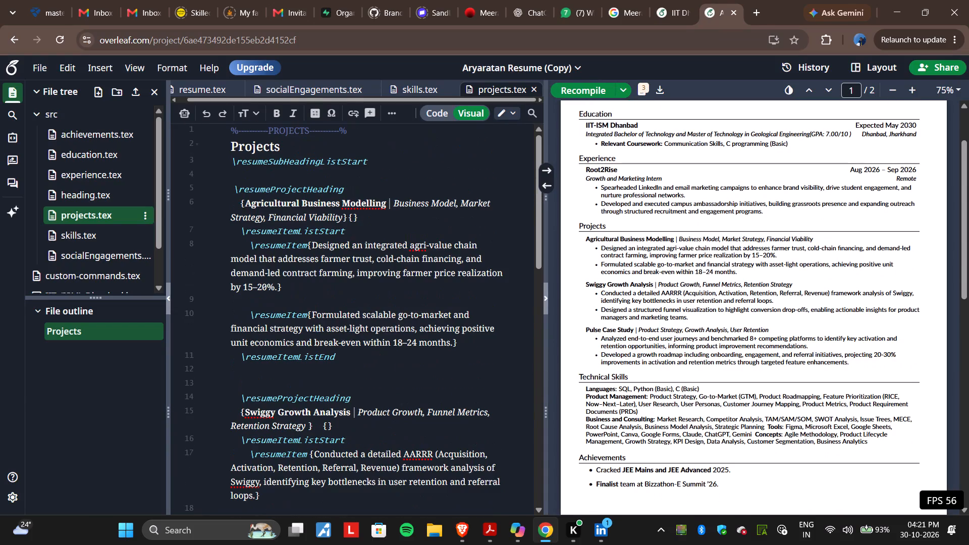
drag(357, 368, 229, 191)
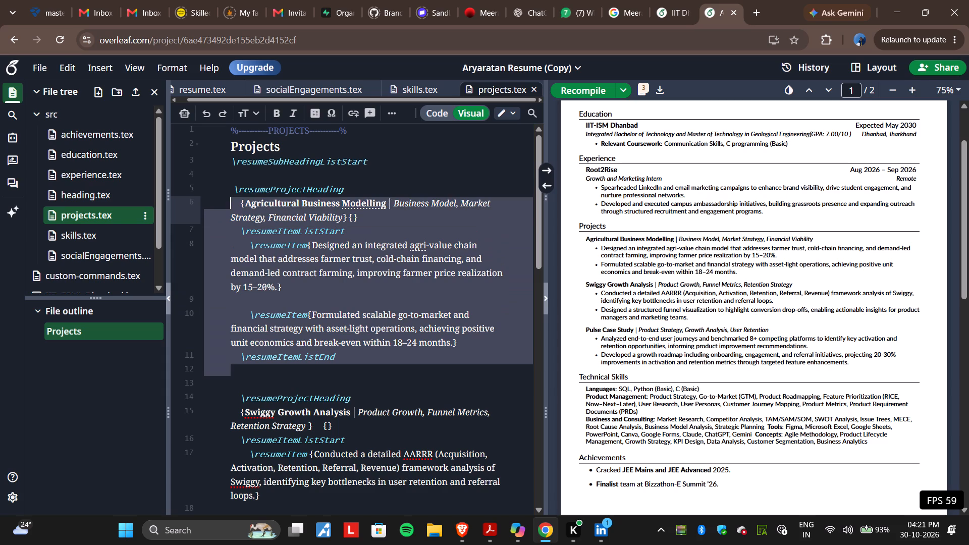
drag(229, 191, 225, 184)
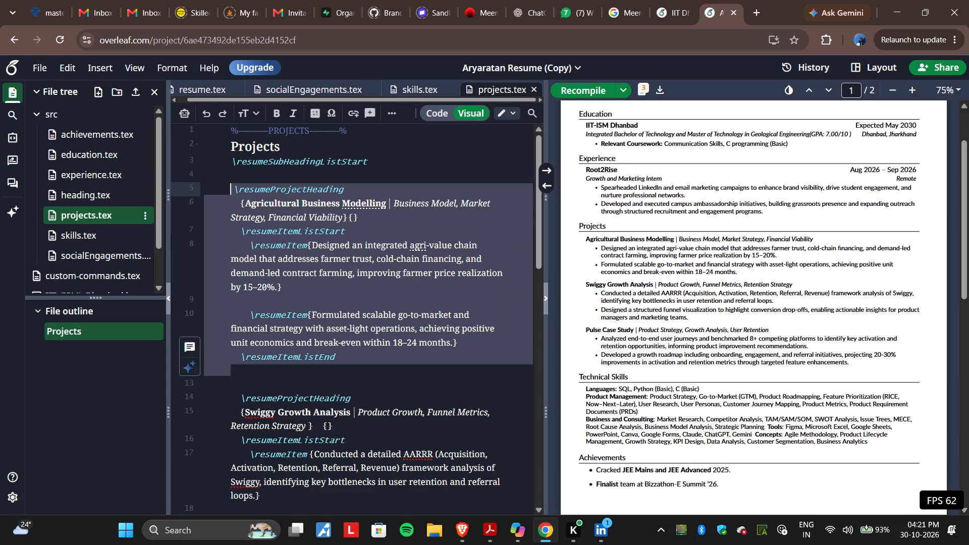
key(ctrl+x)
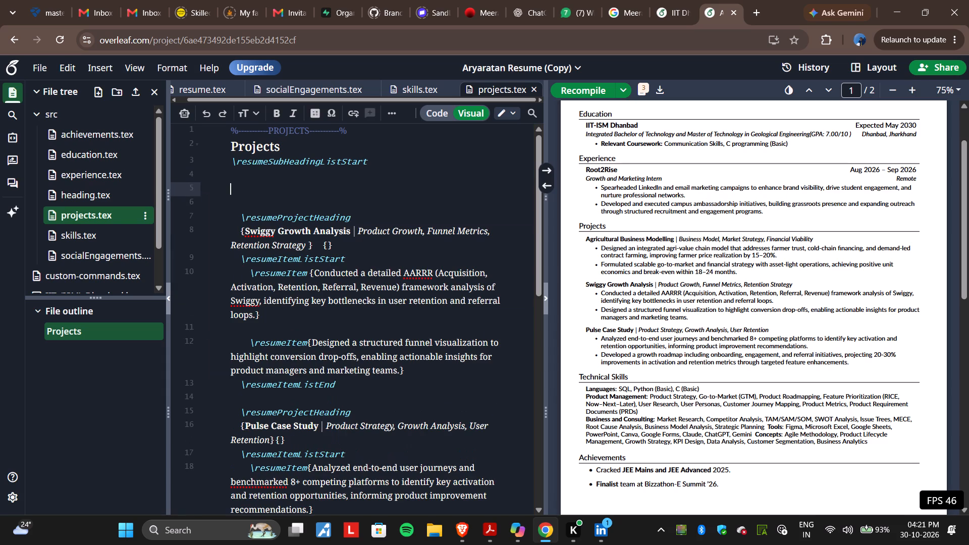
key(BackSpace)
key(Down)
key(BackSpace)
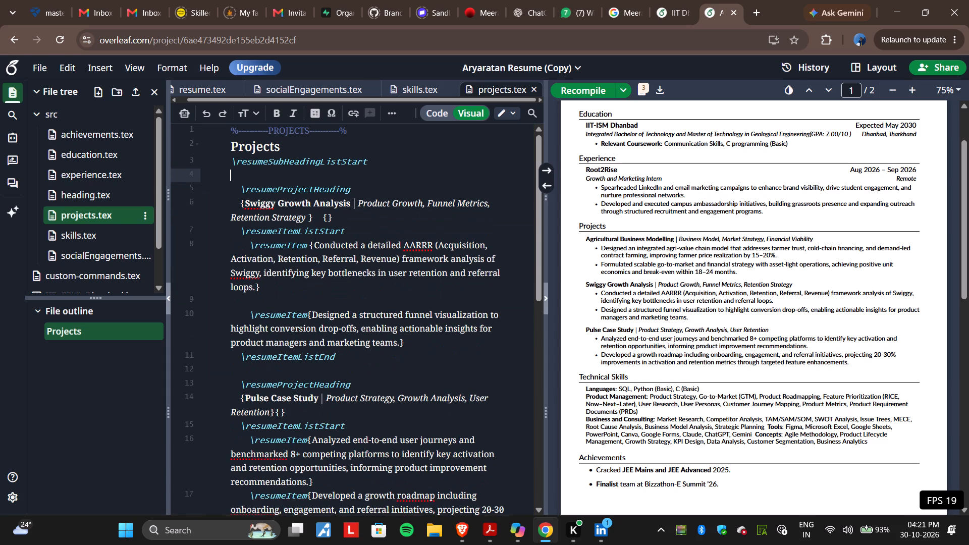
Paste the cut Agricultural Business Modelling entry on a new line below the Pulse Case Study entry.
scroll(306, 393, down, 3)
click(387, 357)
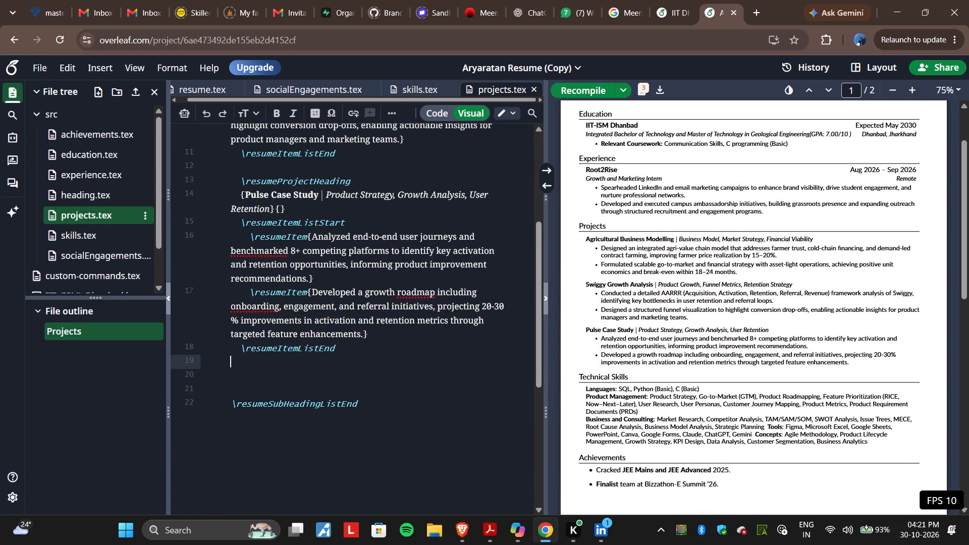
key(Return)
key(ctrl+v)
Move the whole Pulse Case Study entry to the start of the project list, above Swiggy Growth Analysis, with blank-line spacing.
scroll(359, 305, up, 1)
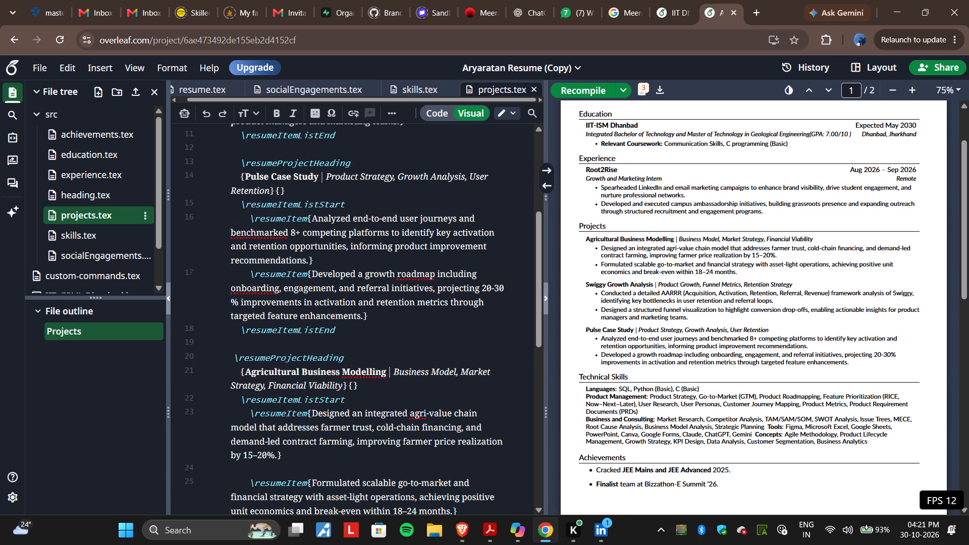
drag(350, 339, 228, 160)
key(ctrl+x)
key(BackSpace)
scroll(228, 160, up, 2)
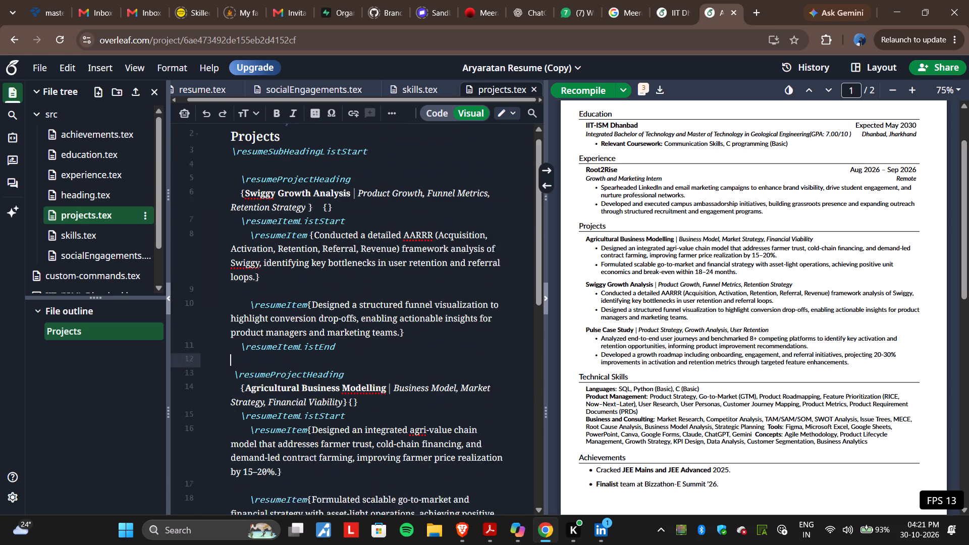
scroll(228, 160, up, 2)
click(232, 178)
key(Return)
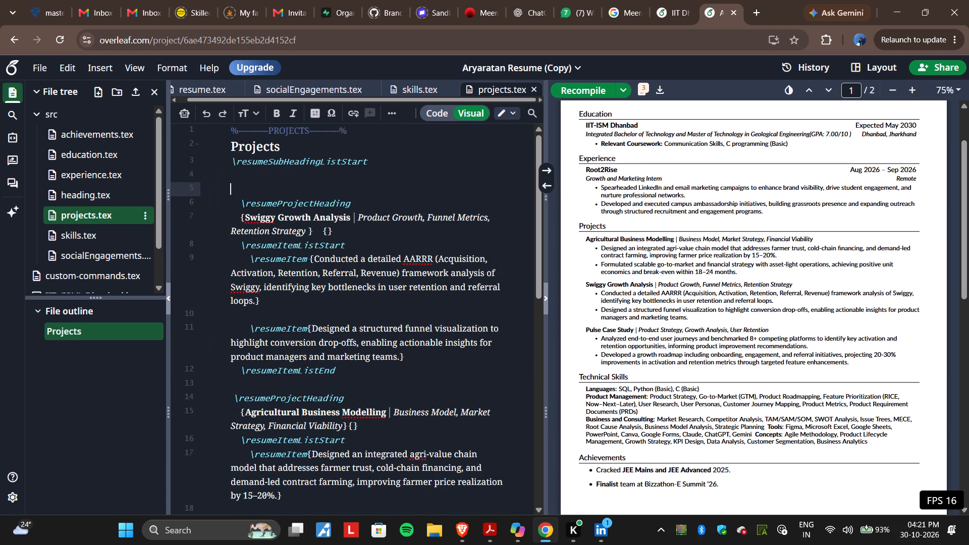
key(Up)
key(Return)
key(ctrl+v)
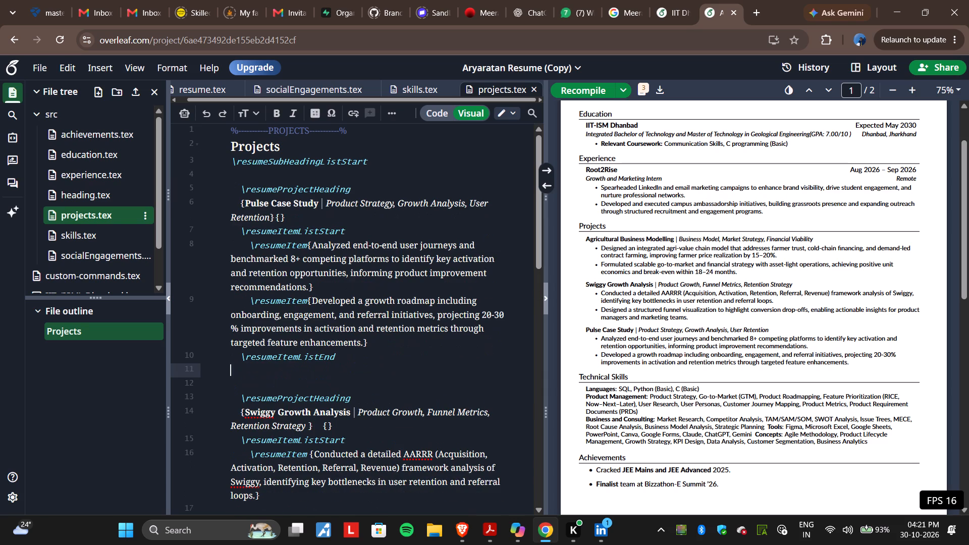
Recompile the resume PDF with the reordered projects and look through the Projects source down to the list end.
click(587, 87)
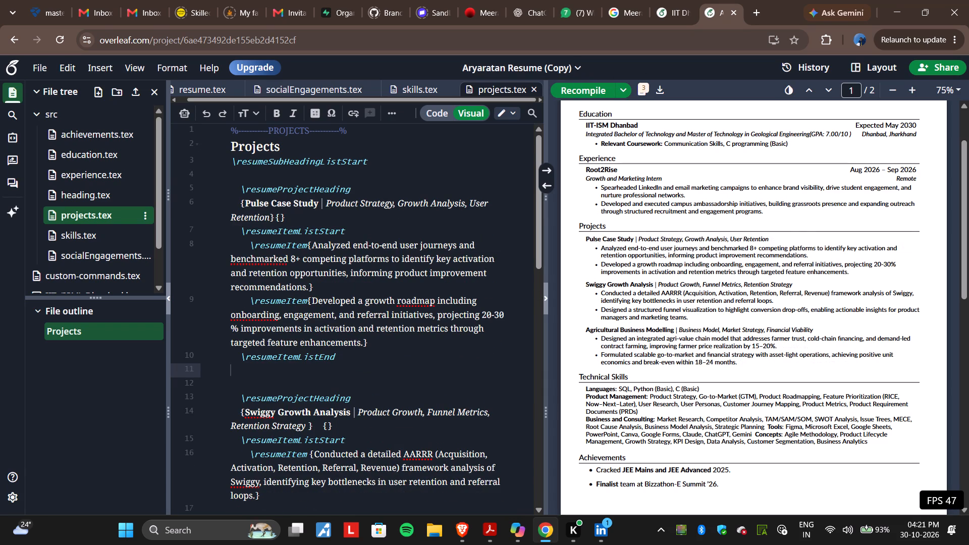
scroll(374, 367, down, 1)
scroll(363, 277, down, 1)
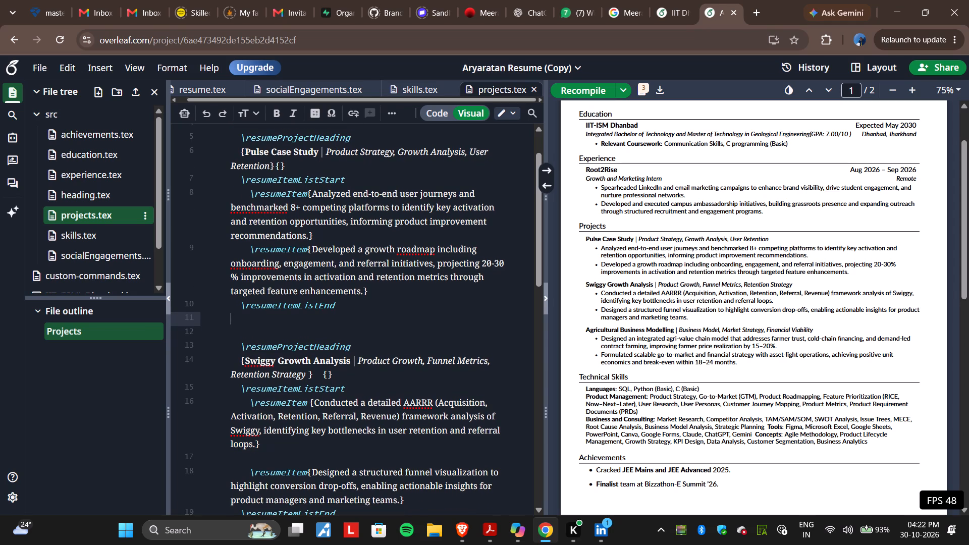
scroll(343, 380, down, 1)
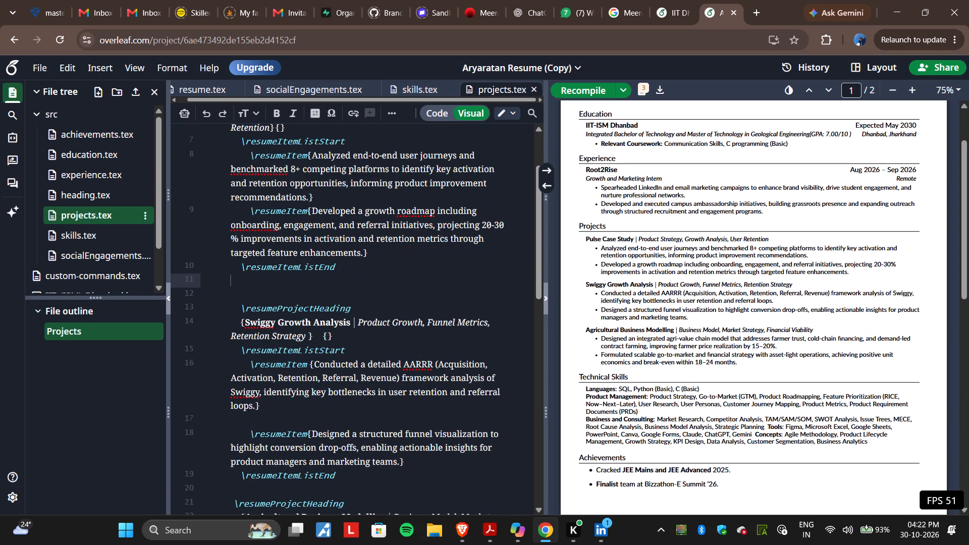
click(232, 296)
scroll(232, 296, down, 2)
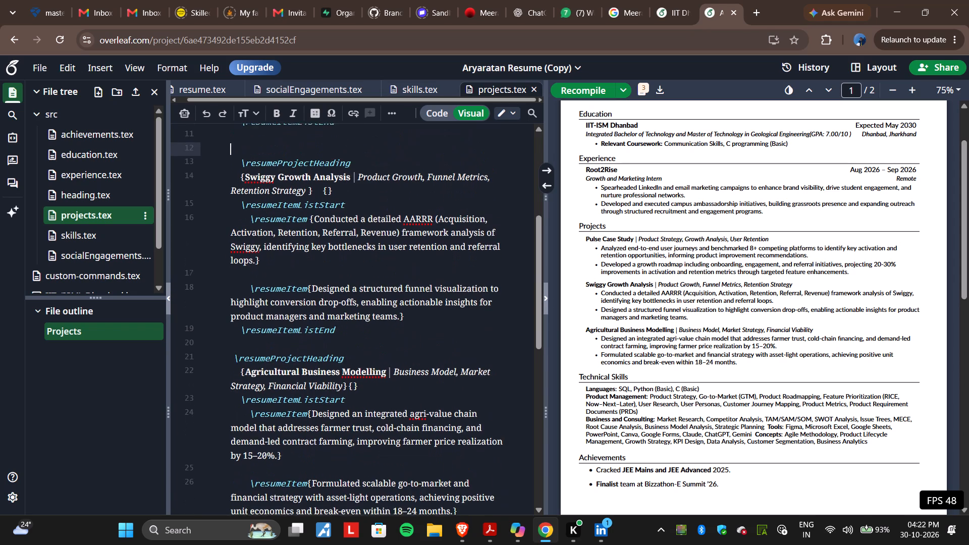
scroll(356, 289, down, 2)
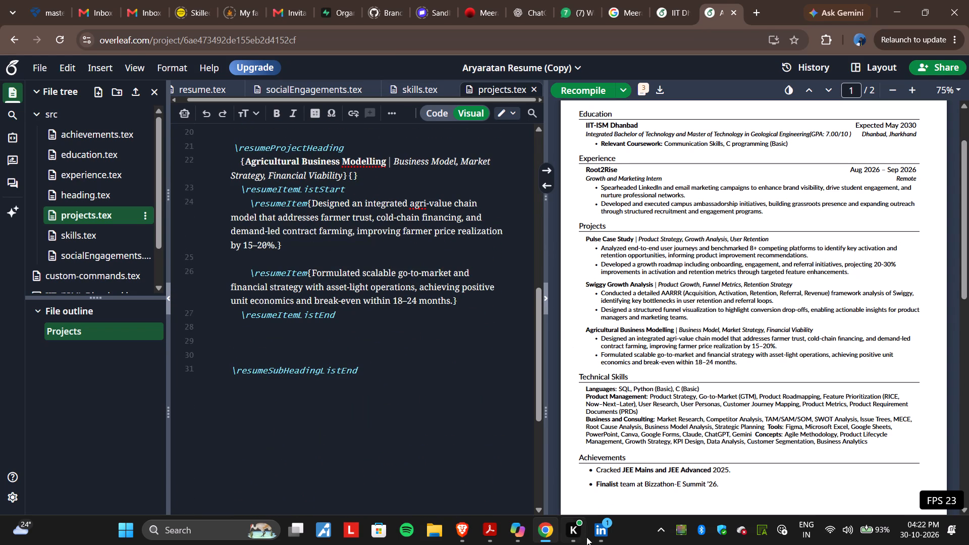
Switch to LinkedIn and look through the profile's posts about certificates, competitions and case studies, opening the full post list.
click(605, 522)
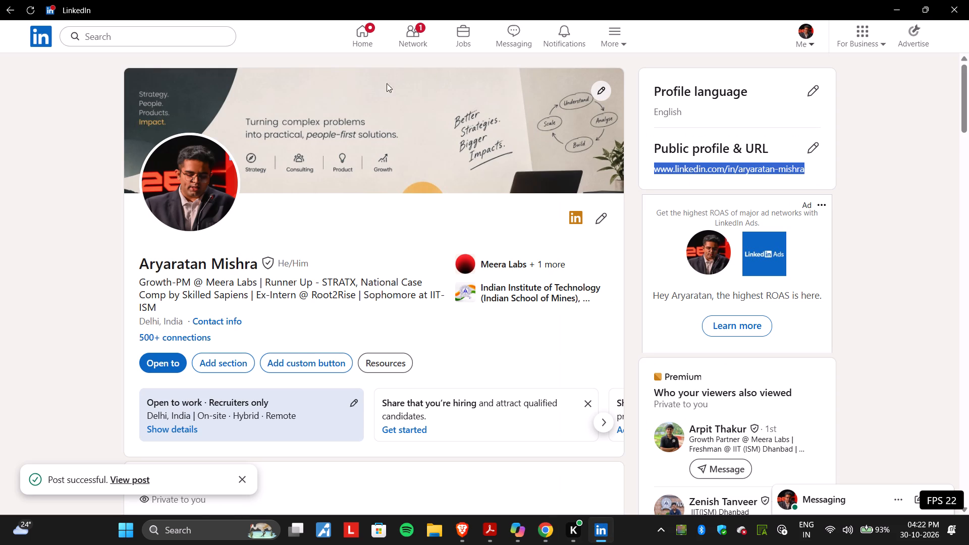
scroll(382, 315, down, 4)
scroll(382, 315, up, 2)
scroll(382, 315, down, 1)
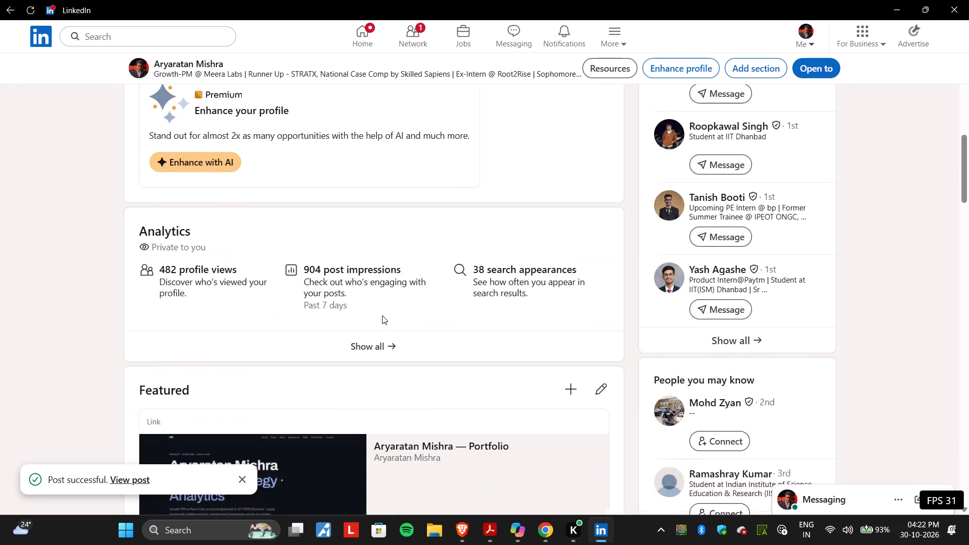
scroll(382, 315, down, 1)
scroll(443, 198, up, 1)
scroll(534, 253, left, 3)
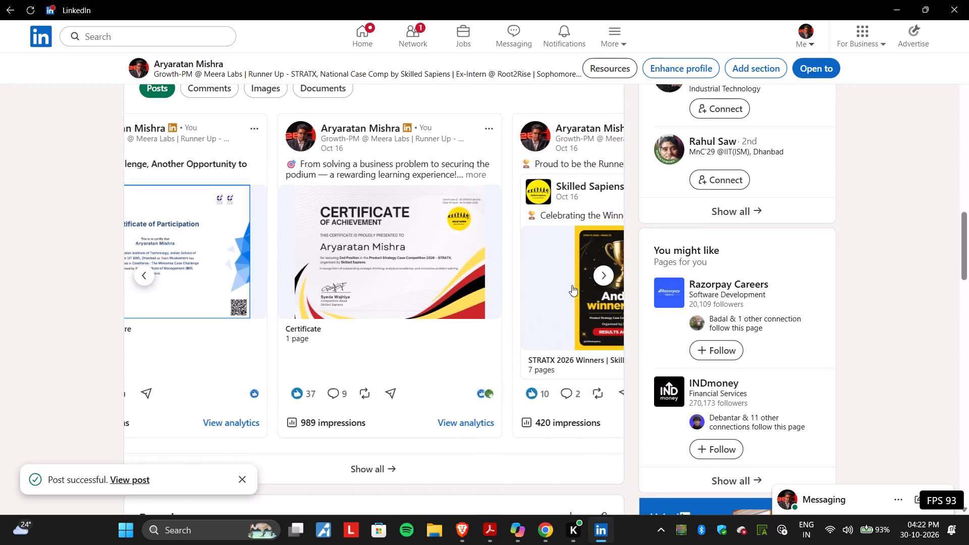
scroll(543, 267, left, 20)
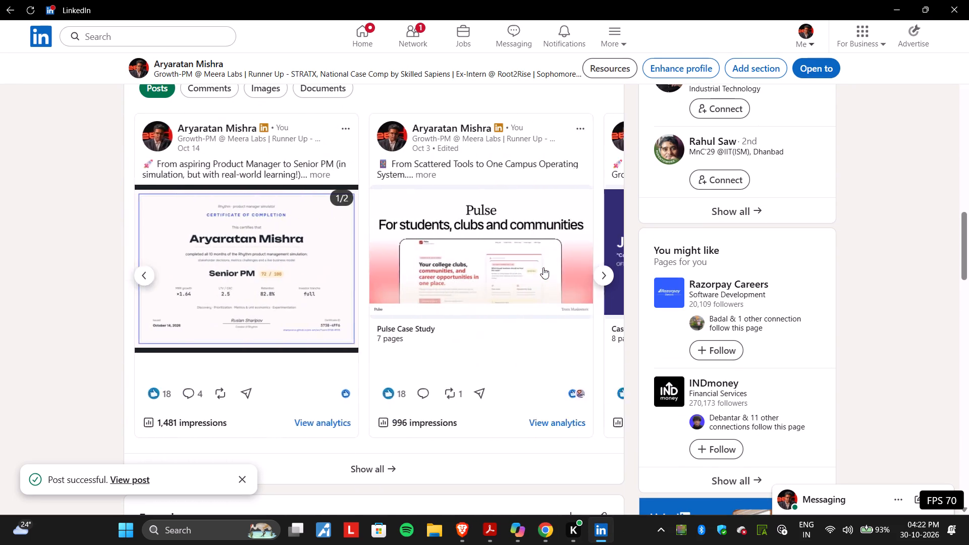
scroll(543, 267, left, 18)
scroll(543, 267, left, 4)
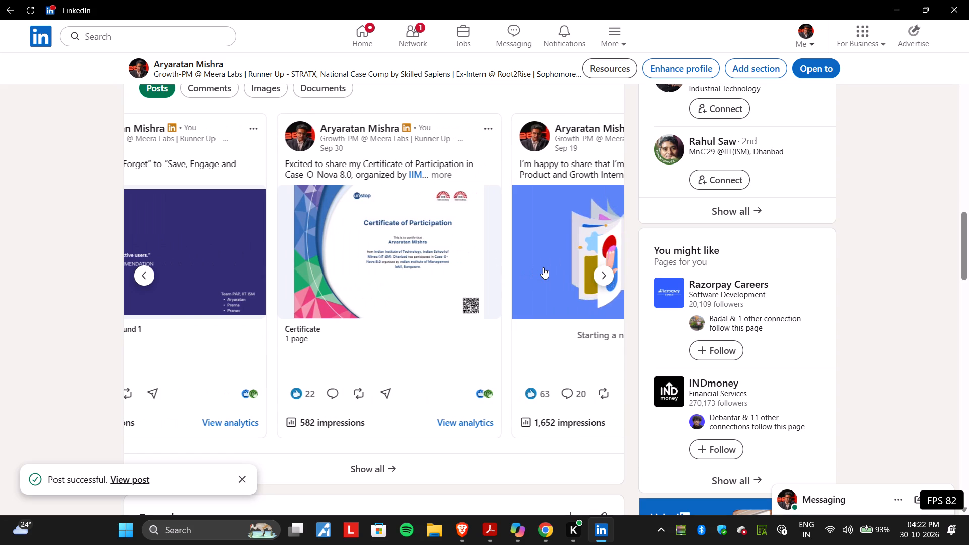
scroll(541, 288, left, 4)
click(612, 270)
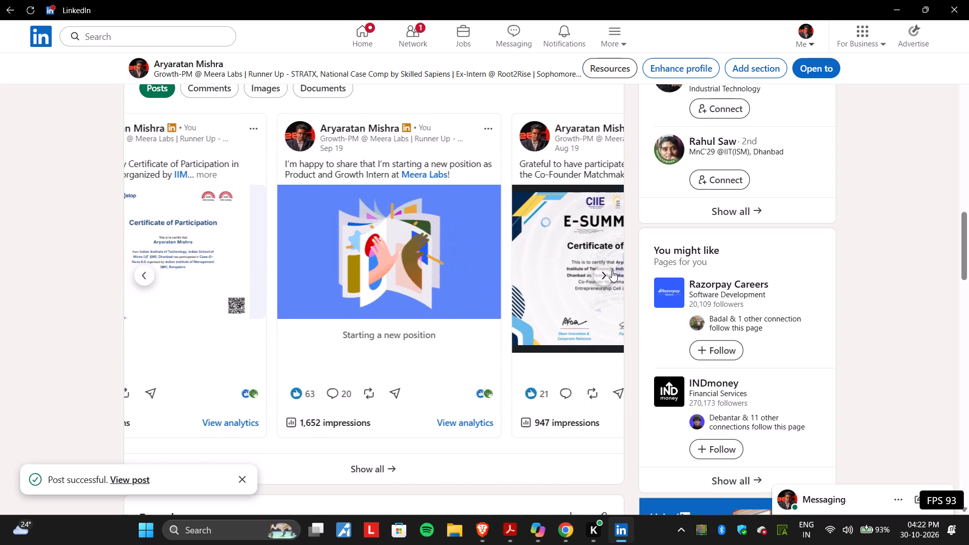
click(409, 470)
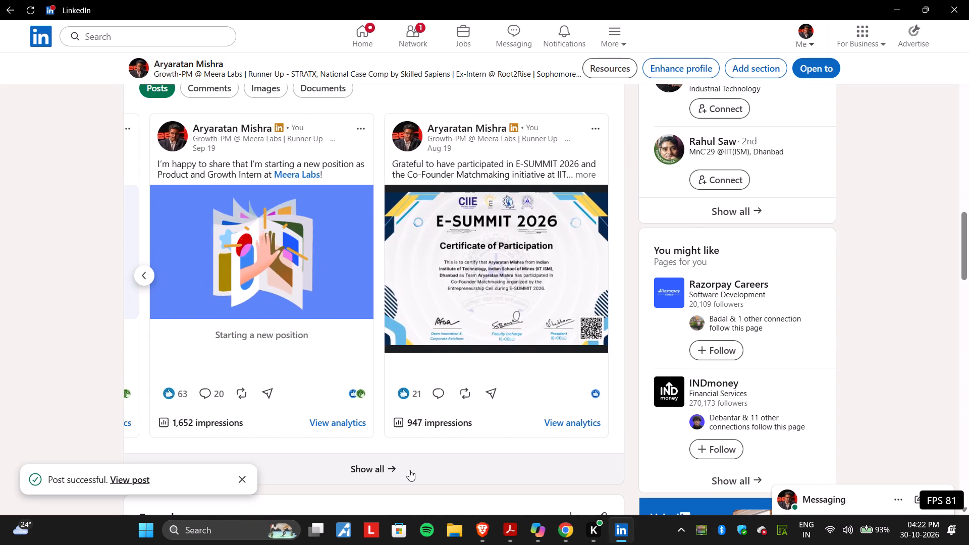
scroll(409, 470, down, 4)
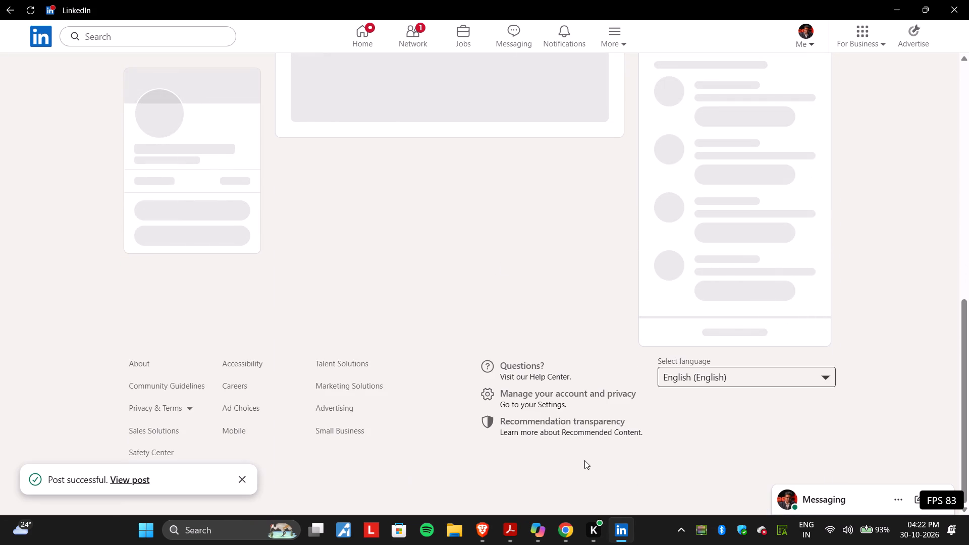
Switch back to Overleaf and, in achievements.tex, start a new bullet reading "Runner Up at" below the Finalist bullet.
click(571, 535)
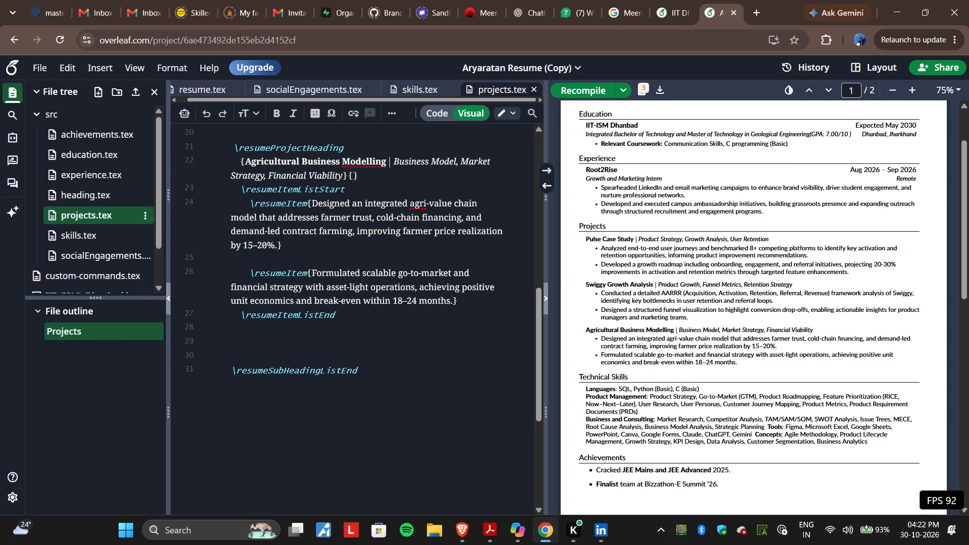
scroll(381, 412, up, 1)
scroll(334, 295, down, 1)
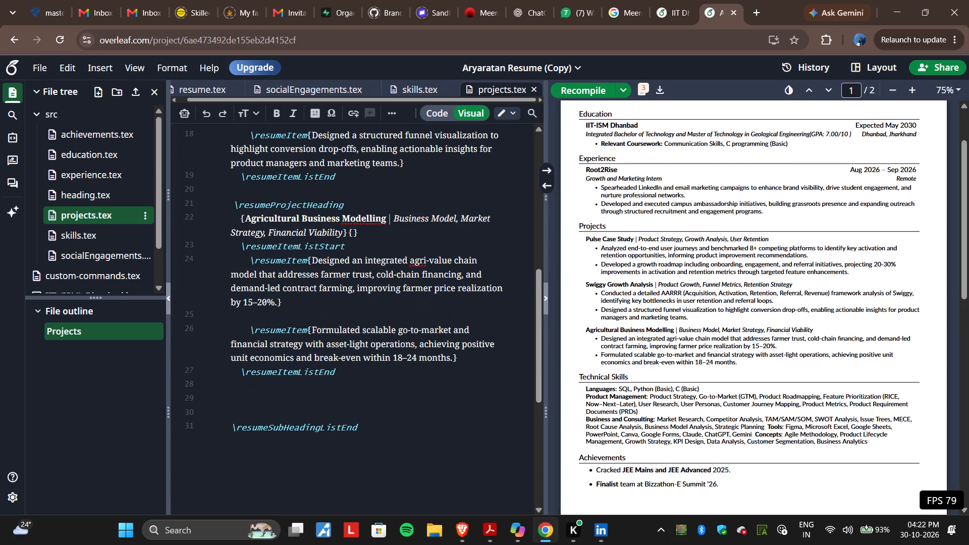
scroll(334, 295, down, 1)
click(112, 134)
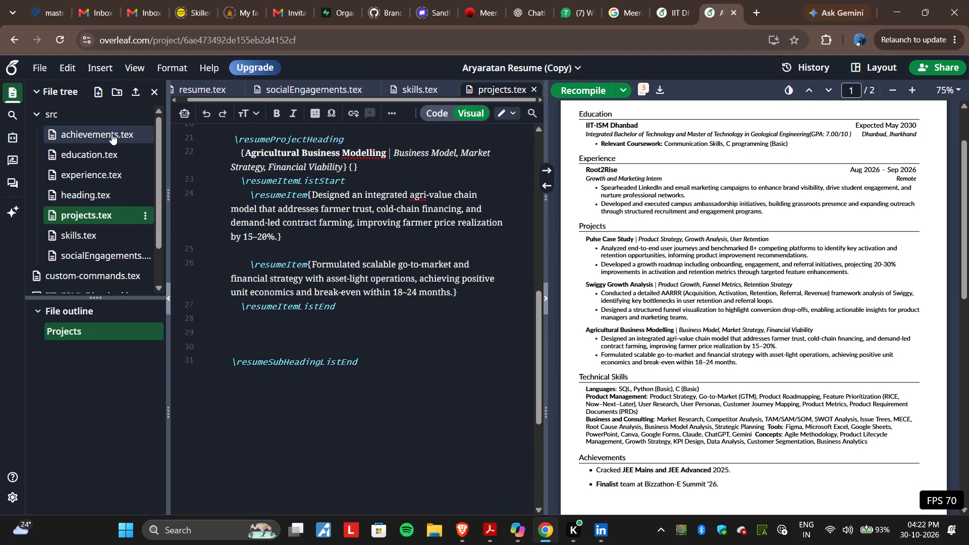
scroll(282, 267, up, 1)
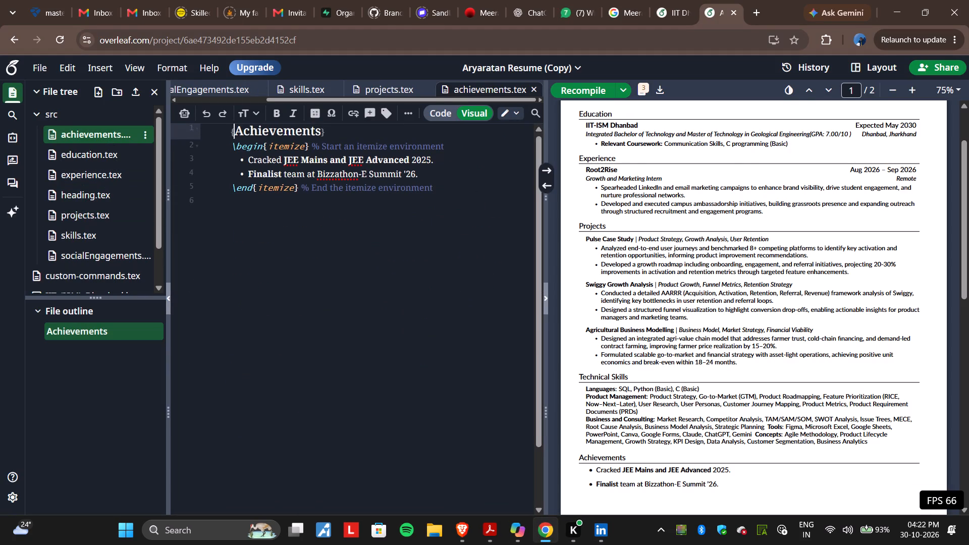
click(429, 175)
key(Return)
text(Runner Up at)
key(space)
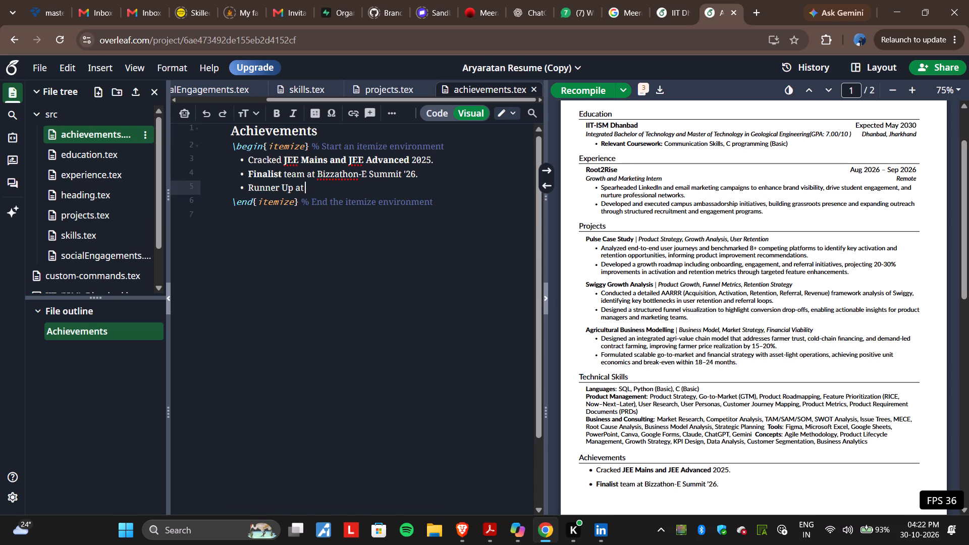
Replace Bizzathon in the Finalist bullet so that it reads "VentureX, E-Summit '26".
double_click(344, 176)
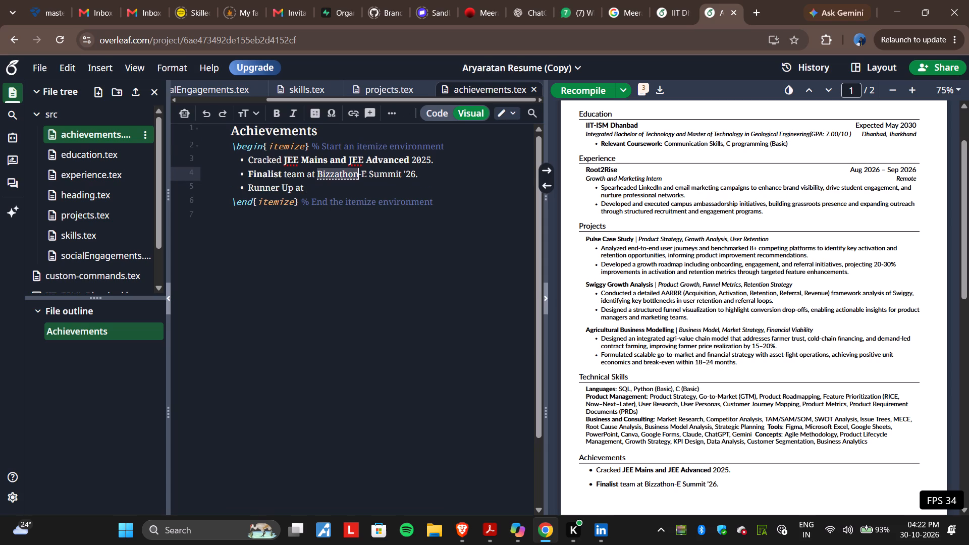
text(Venture)
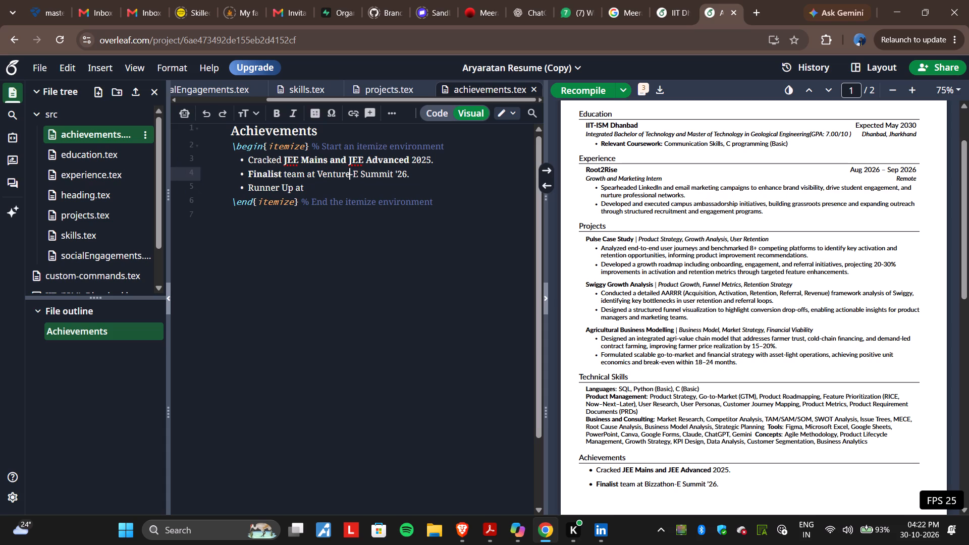
key(x)
key(shift+BackSpace)
text(X,)
key(Right)
key(BackSpace)
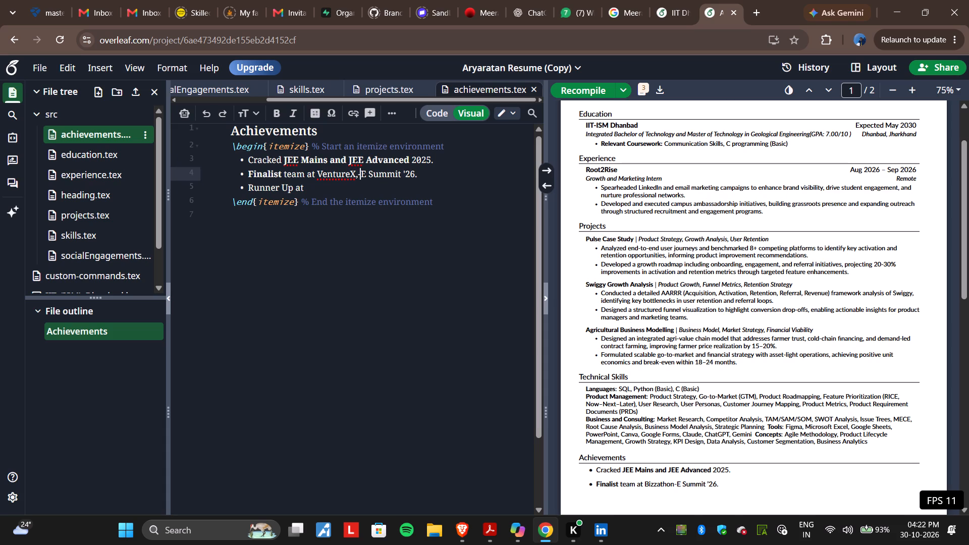
key(space)
key(Right)
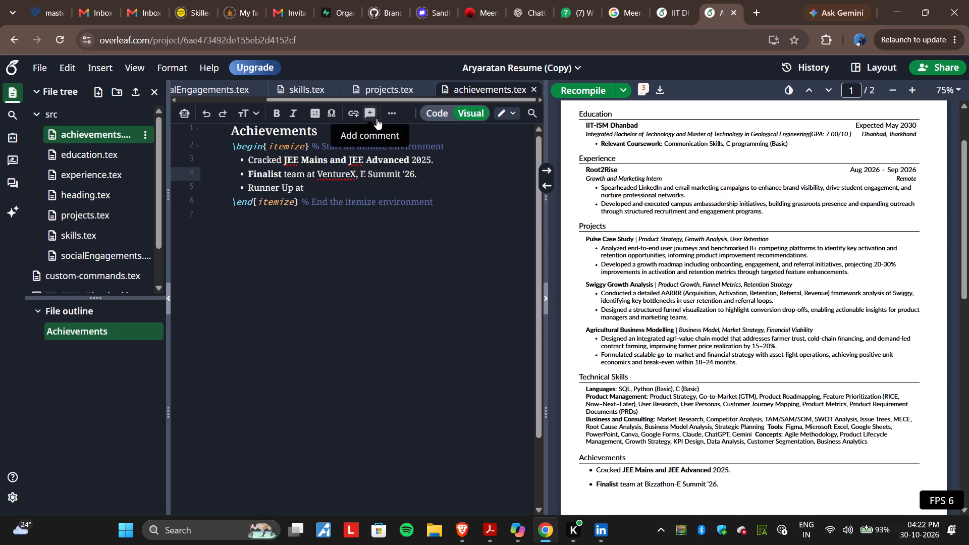
key(Right)
key(BackSpace)
key(minus)
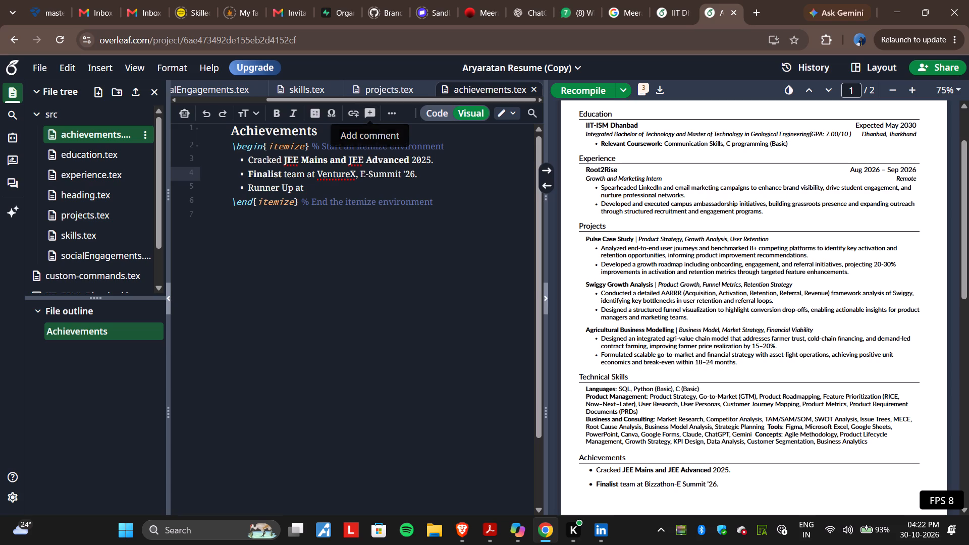
Move the "Cracked JEE Mains and JEE Advanced 2025." bullet to the end of the achievements list.
click(324, 187)
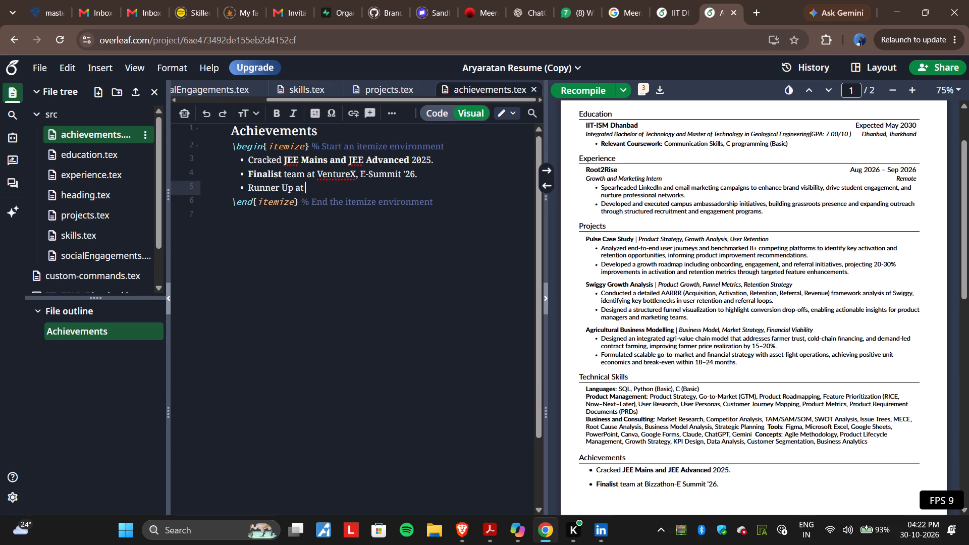
click(248, 159)
drag(248, 159, 261, 159)
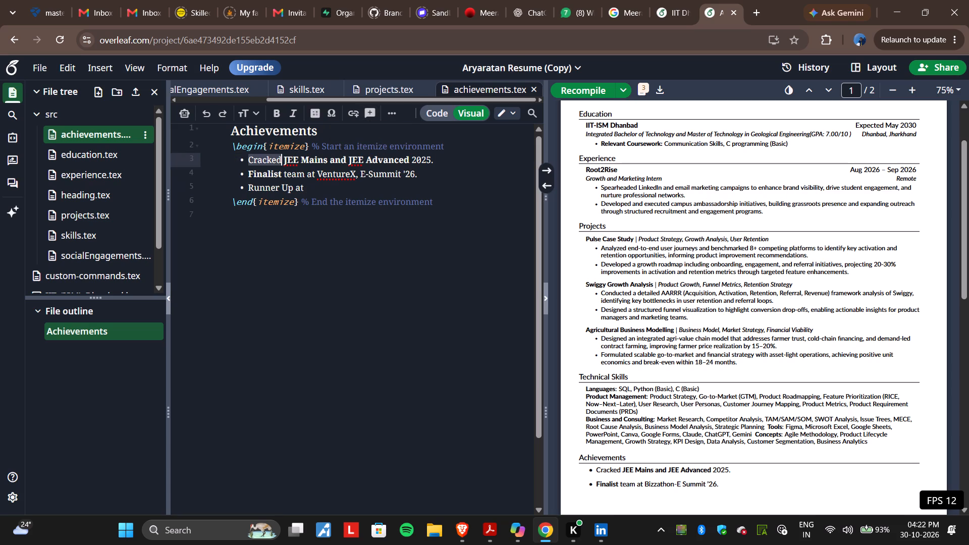
drag(261, 159, 438, 160)
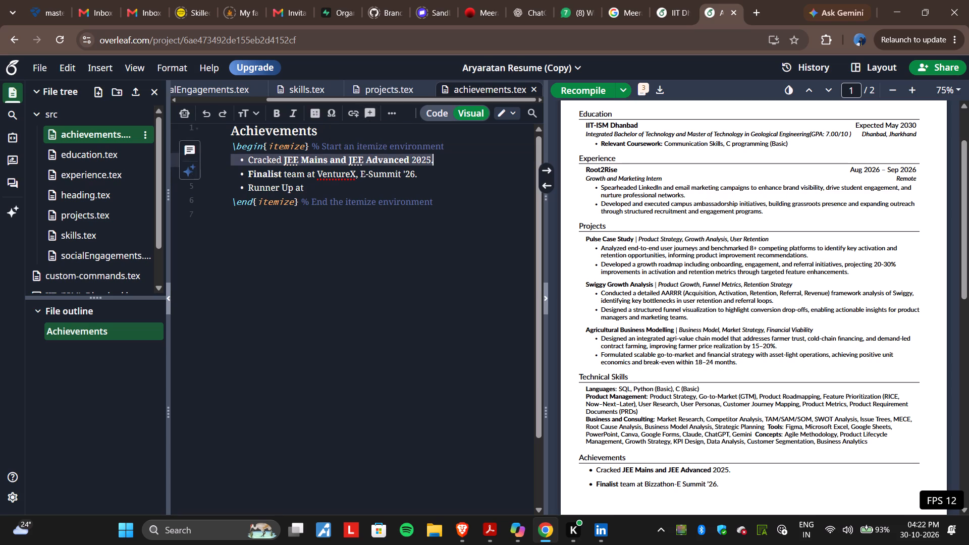
key(ctrl+x)
key(BackSpace)
key(Down)
key(Down)
key(Return)
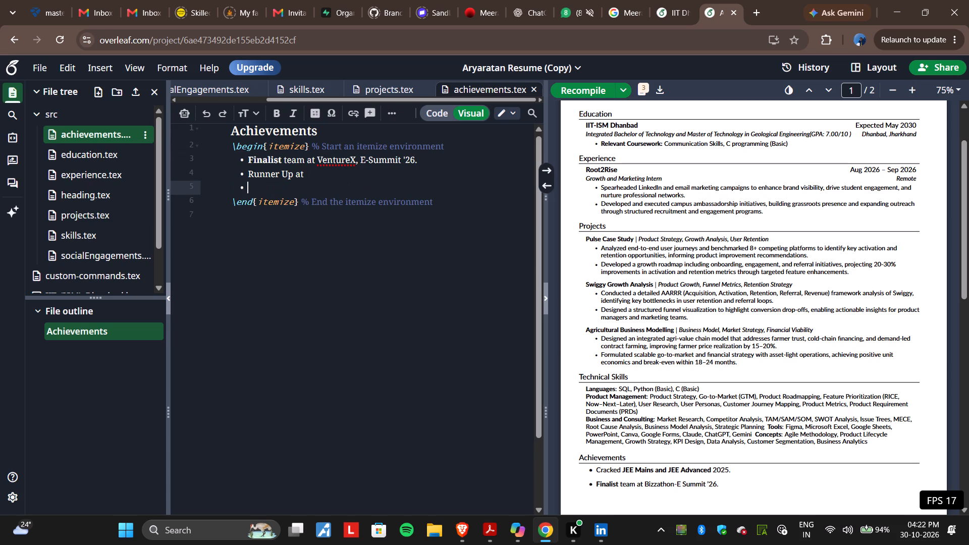
key(ctrl+v)
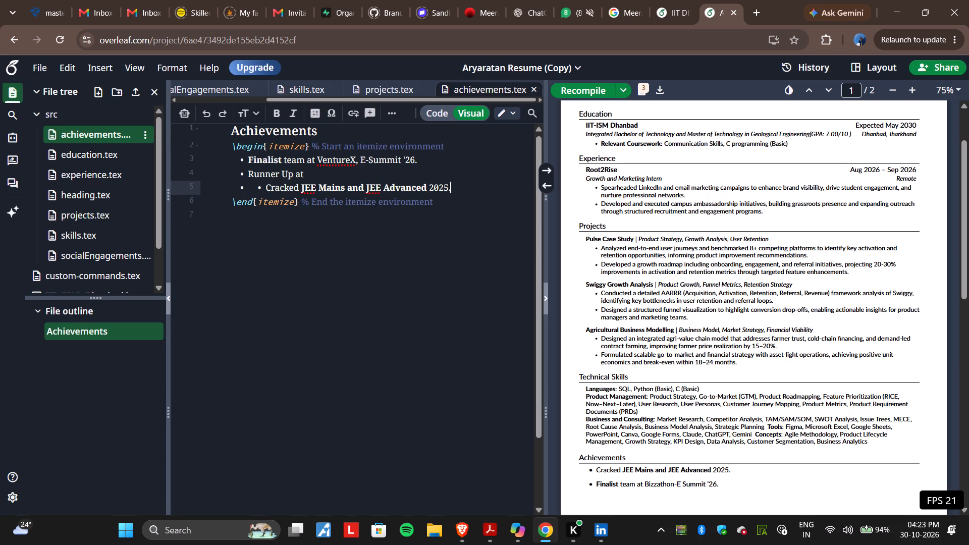
Remove the extra nested bullet marker before "Cracked JEE Mains and JEE Advanced 2025." in the achievements list.
key(Left)
key(Left)
key(Left)
key(Left)
key(Left)
key(Left)
key(Left)
key(Left)
key(Left)
key(Left)
key(Left)
key(Left)
key(Left)
key(Left)
key(Left)
key(Left)
key(Left)
key(Left)
key(Left)
key(Left)
key(Left)
key(Left)
key(BackSpace)
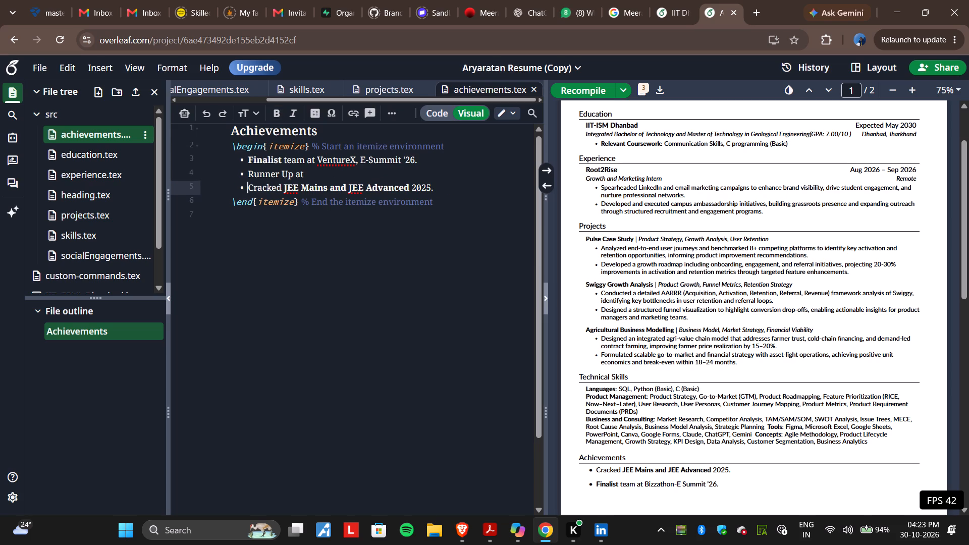
Consult the STRATX certificate post on LinkedIn and, back in Overleaf, add "STRATX -" after "Runner Up at".
click(340, 173)
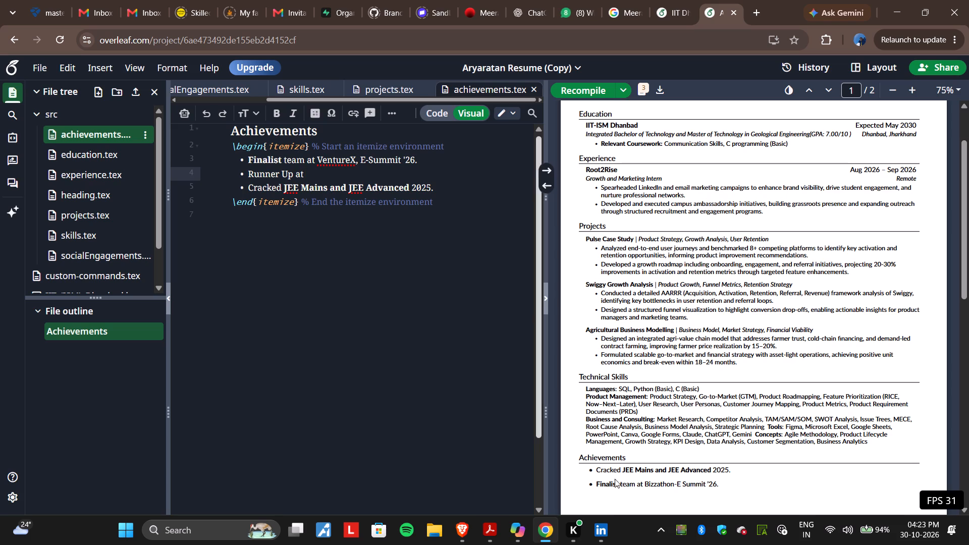
click(607, 544)
scroll(456, 179, up, 1)
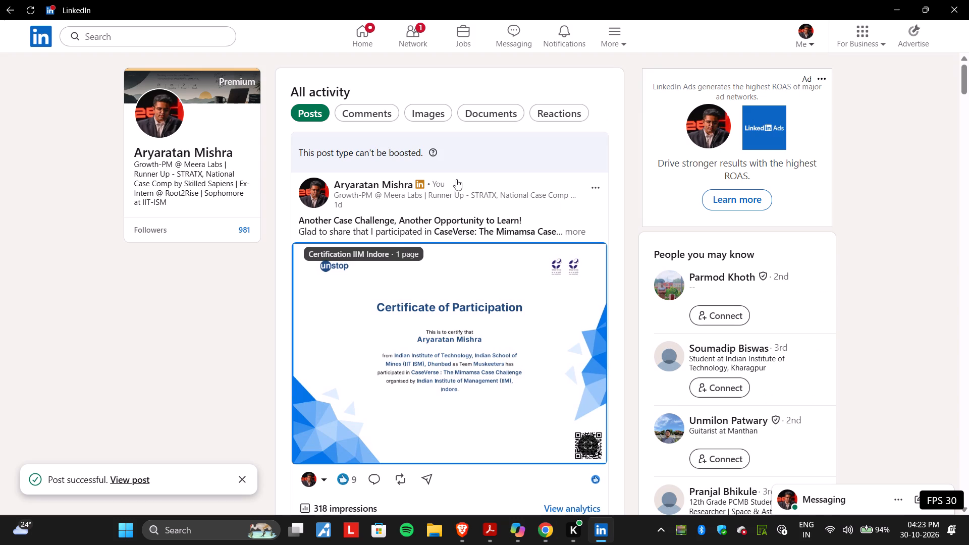
scroll(456, 179, down, 2)
scroll(418, 259, up, 1)
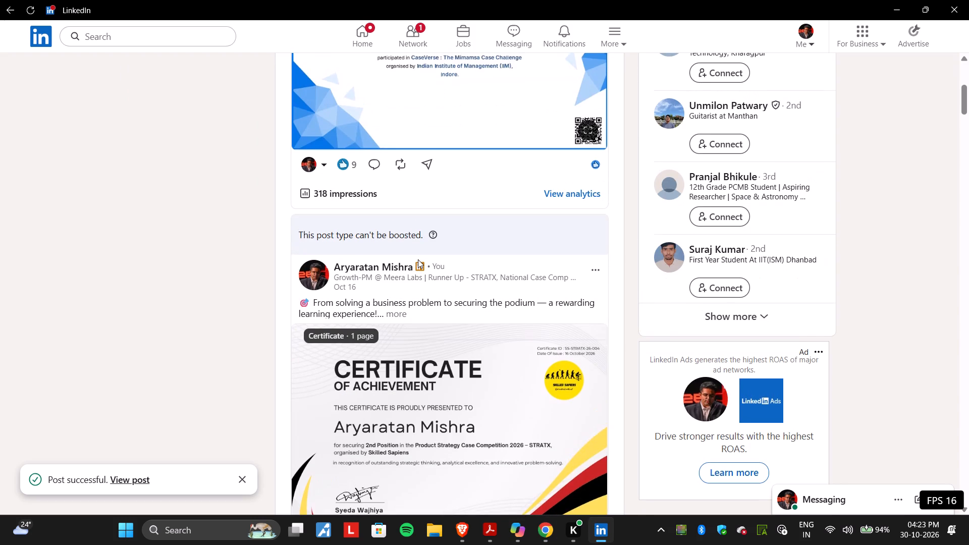
scroll(418, 259, up, 2)
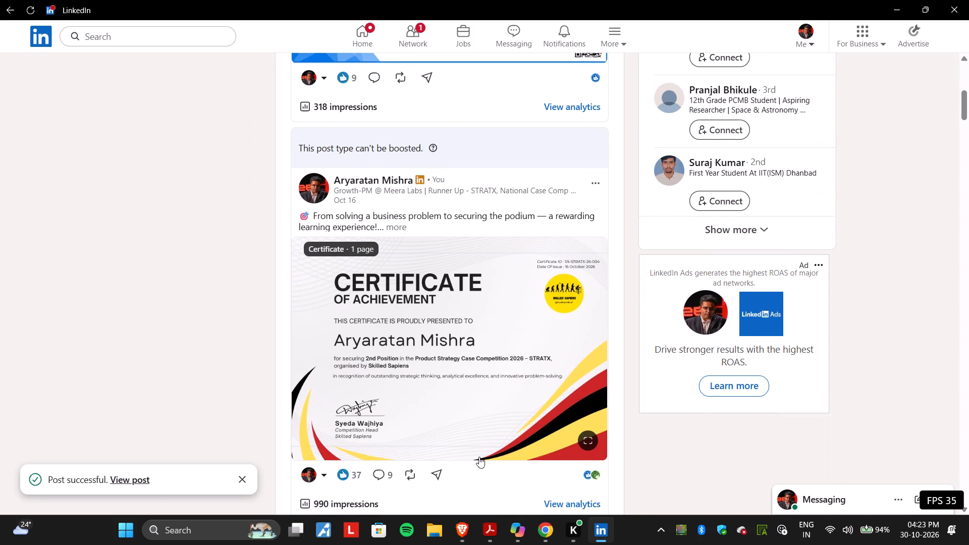
scroll(391, 425, down, 1)
key(alt+Tab)
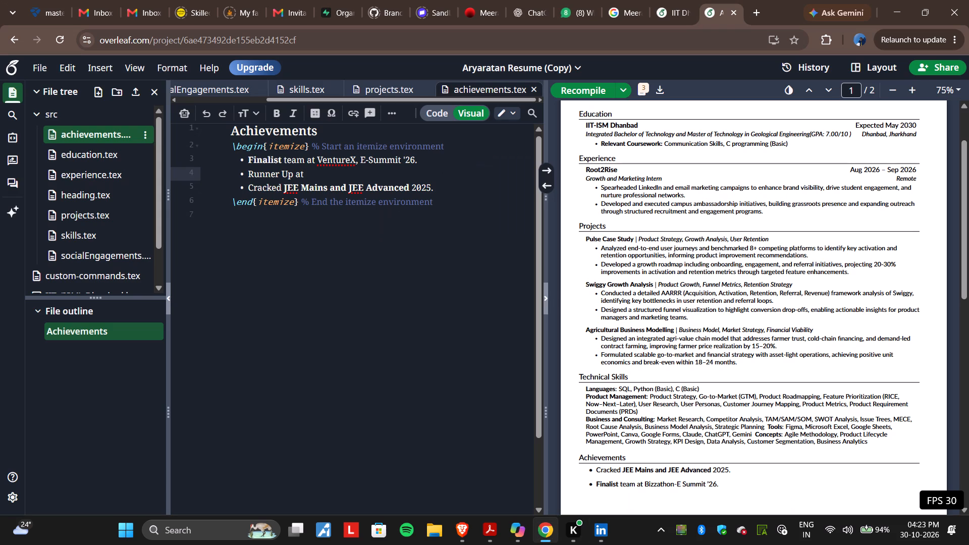
text(STRAT)
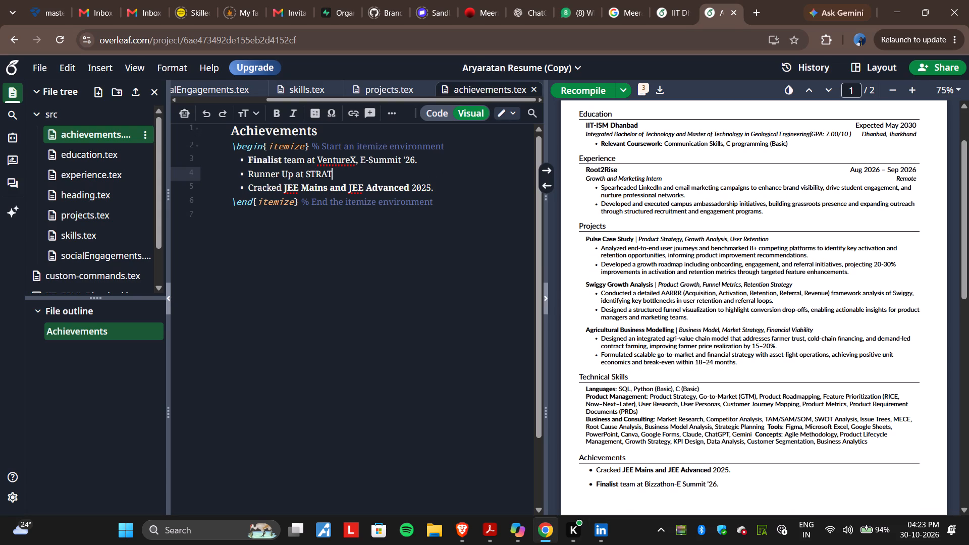
key(shift+x)
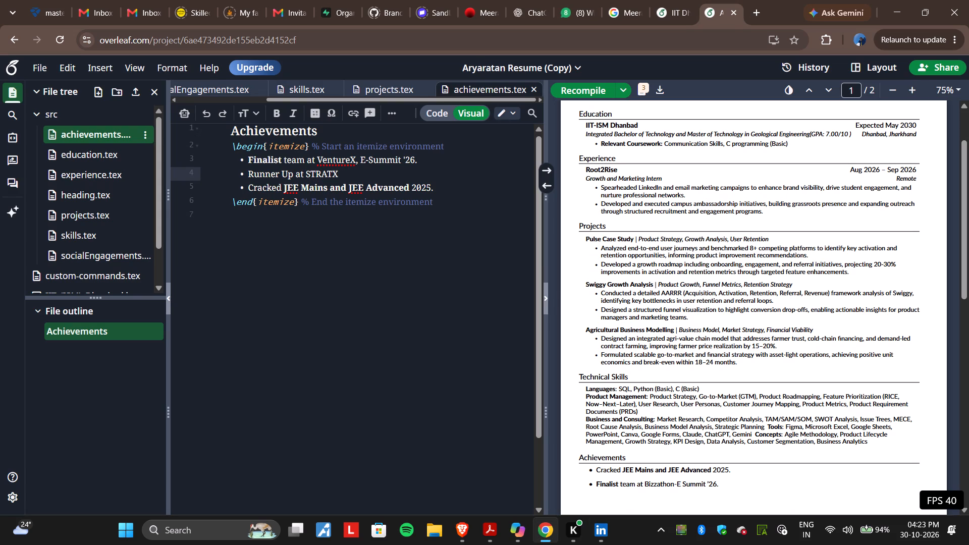
key(space)
text(- A)
key(BackSpace)
Recheck the STRATX posts on LinkedIn and, back in Overleaf, continue the Runner Up bullet with "National Level Product".
key(alt+Tab)
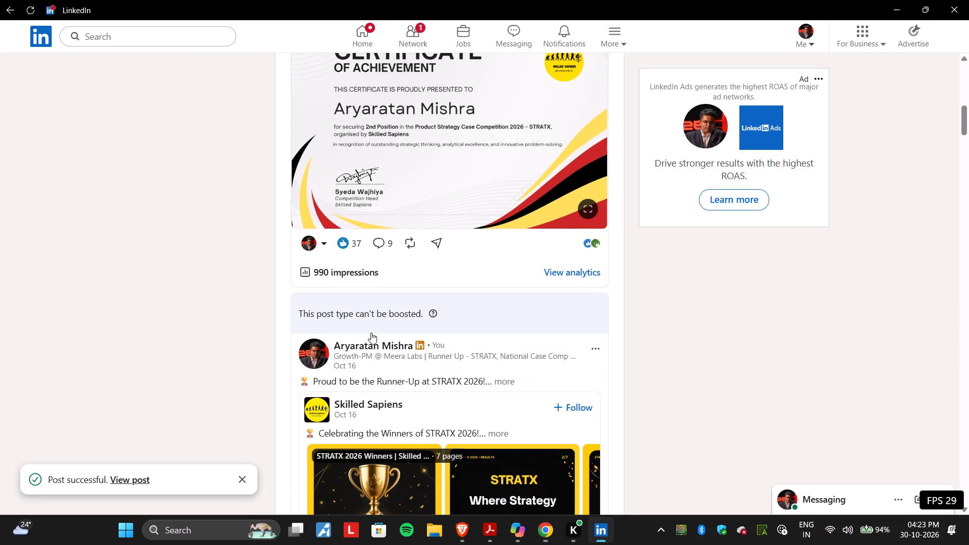
scroll(371, 333, up, 2)
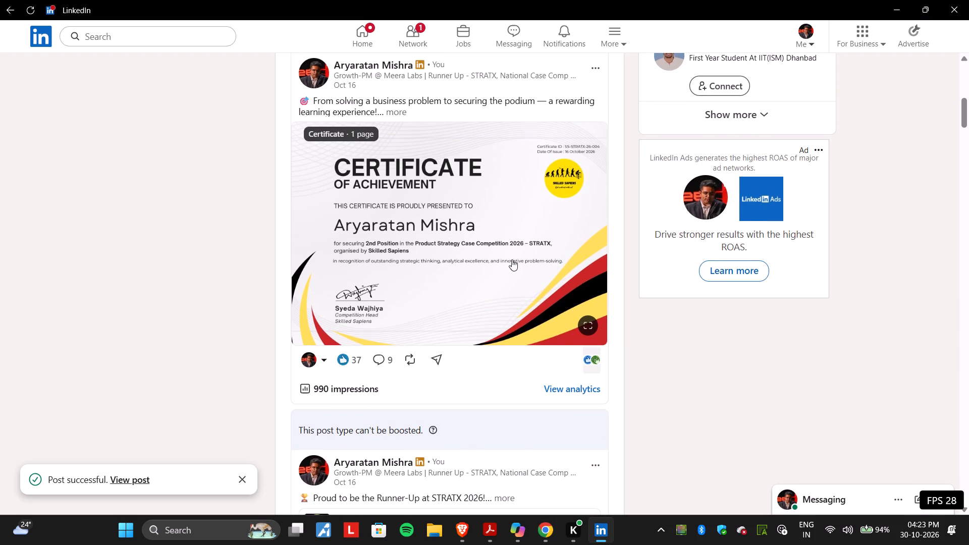
scroll(465, 454, down, 1)
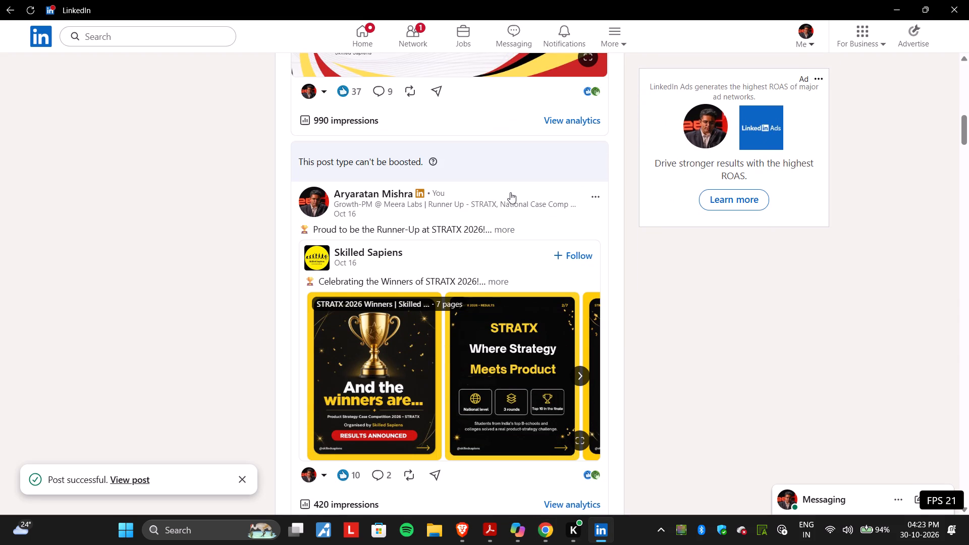
key(alt+Tab)
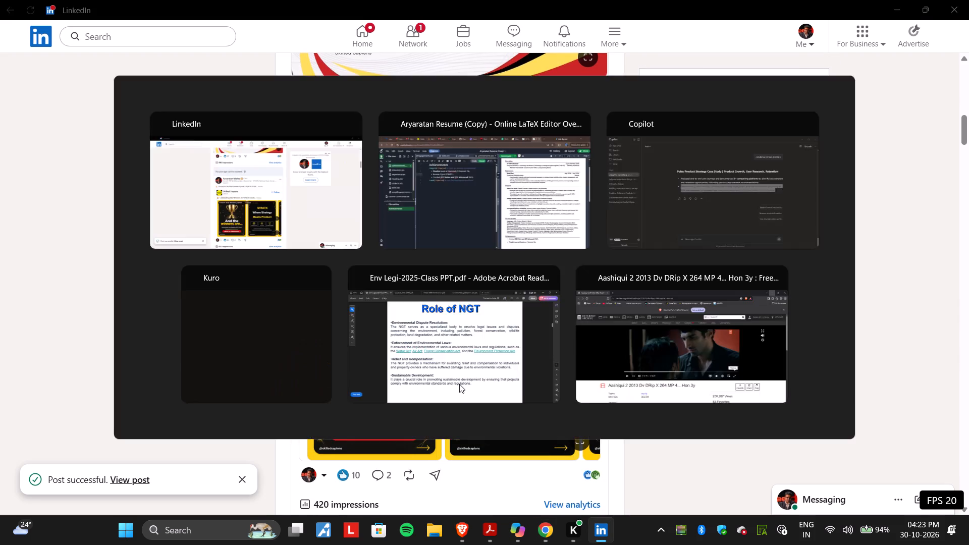
text(Product)
key(space)
key(BackSpace)
key(BackSpace)
key(BackSpace)
key(BackSpace)
key(BackSpace)
key(BackSpace)
key(BackSpace)
key(BackSpace)
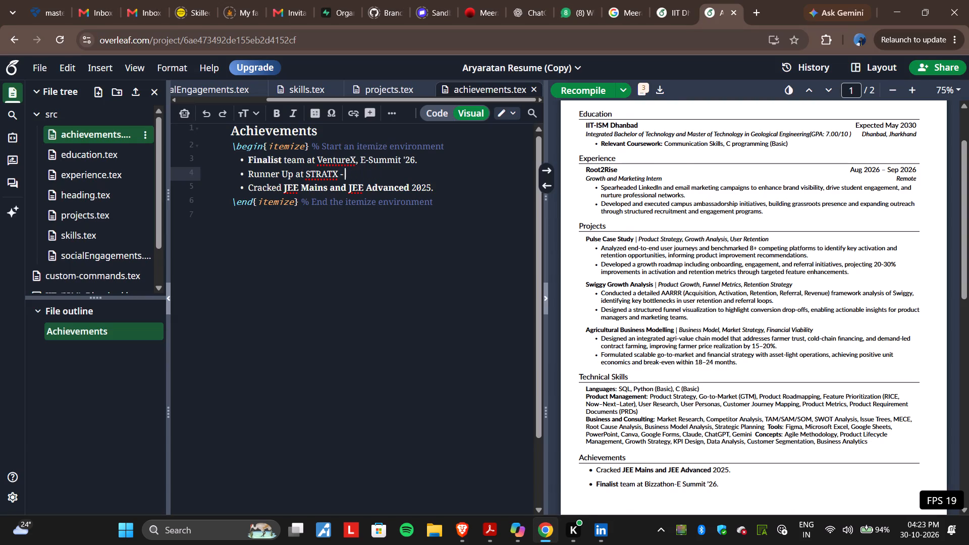
text(National Level Pro)
text(duct)
key(space)
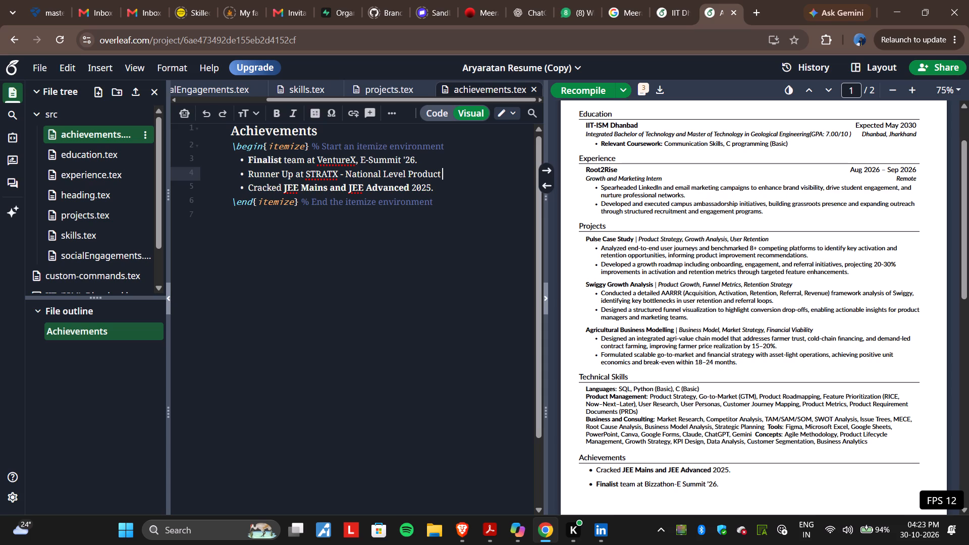
Insert "out of 850+ teams" after "Runner Up" in the STRATX bullet.
click(291, 175)
key(space)
text(out of)
key(space)
key(8)
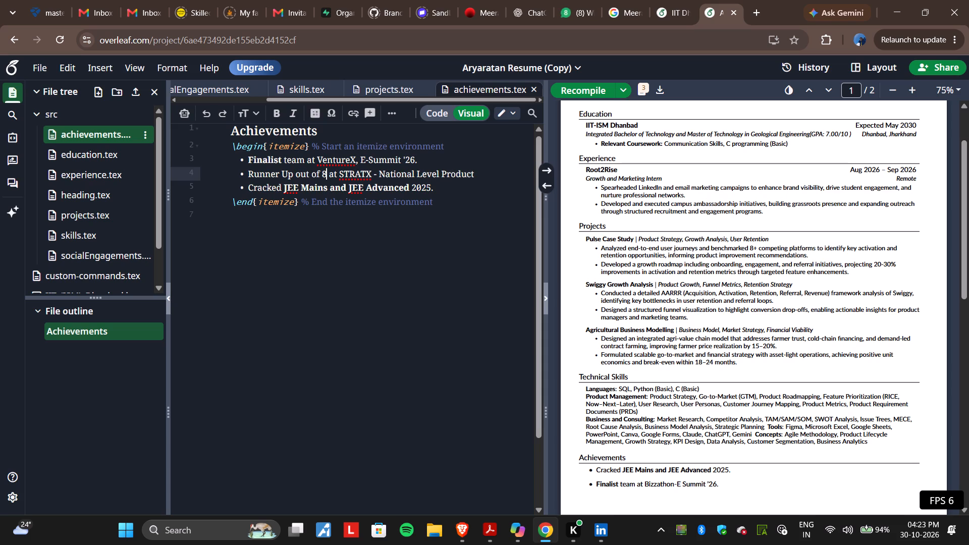
text(50+)
key(space)
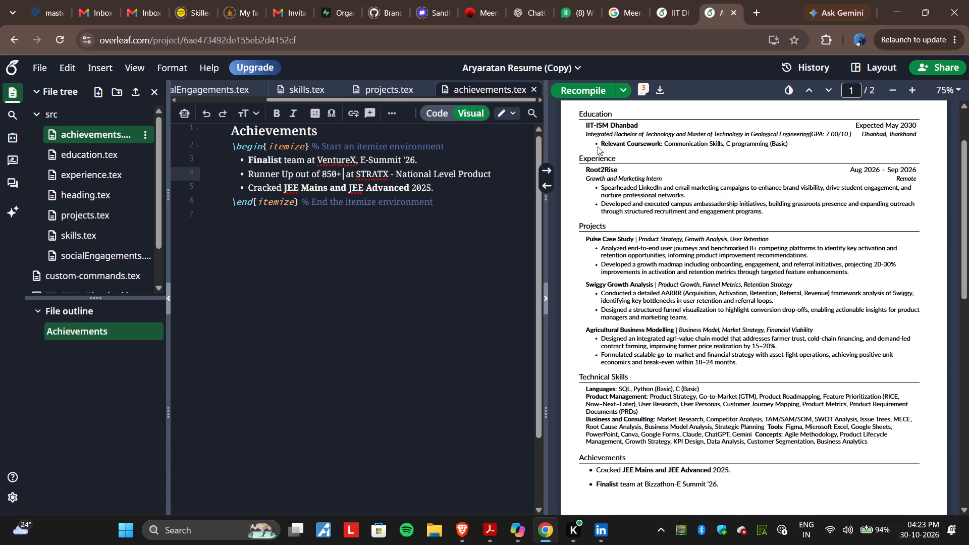
text(teams)
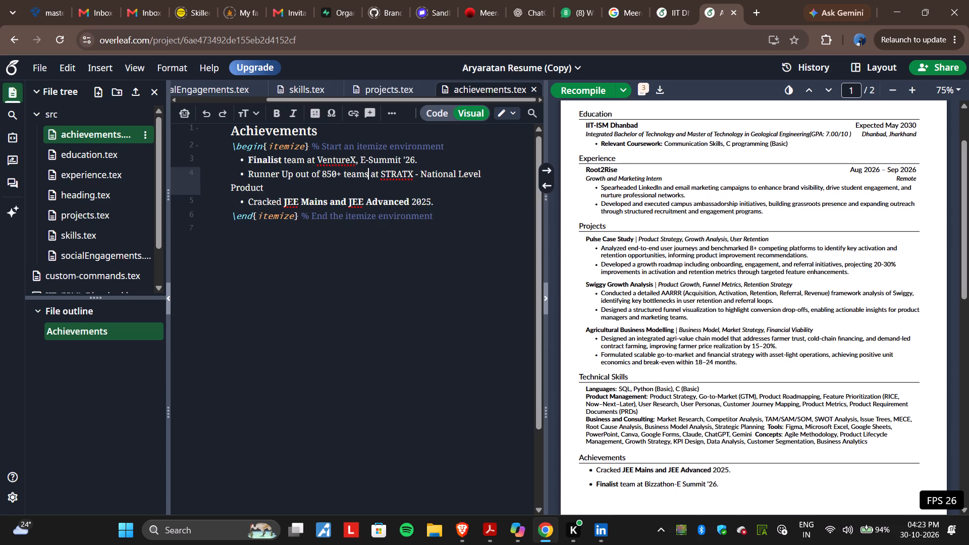
Finish the STRATX bullet by adding "Case Competition" after "National Level Product".
drag(325, 176, 235, 180)
click(268, 193)
text(Cs)
key(BackSpace)
text(ase Compe)
text(itio)
key(BackSpace)
key(BackSpace)
key(BackSpace)
key(BackSpace)
text(tition)
Check the competition name on LinkedIn and, back in Overleaf, insert "Strategy" between "Product" and "Case Competition".
key(alt+Tab)
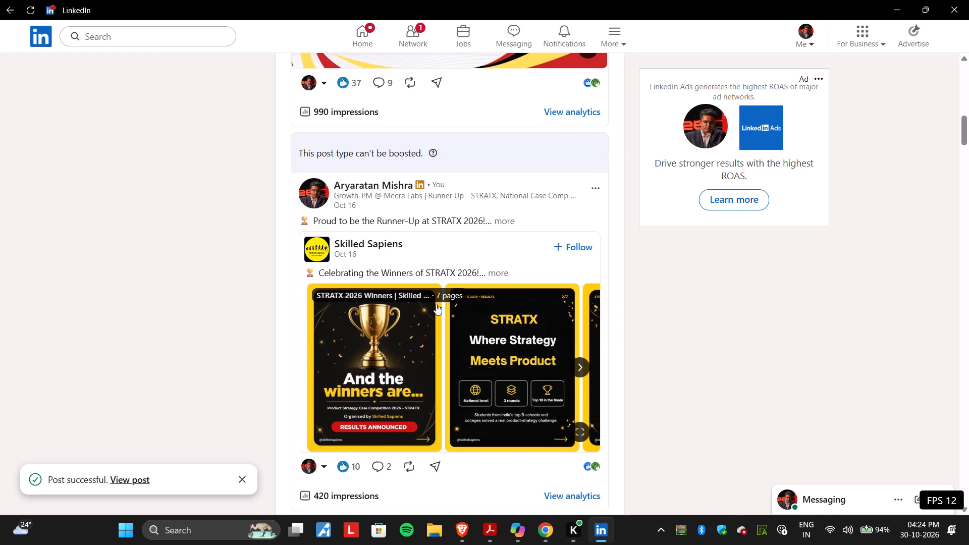
key(alt+Tab)
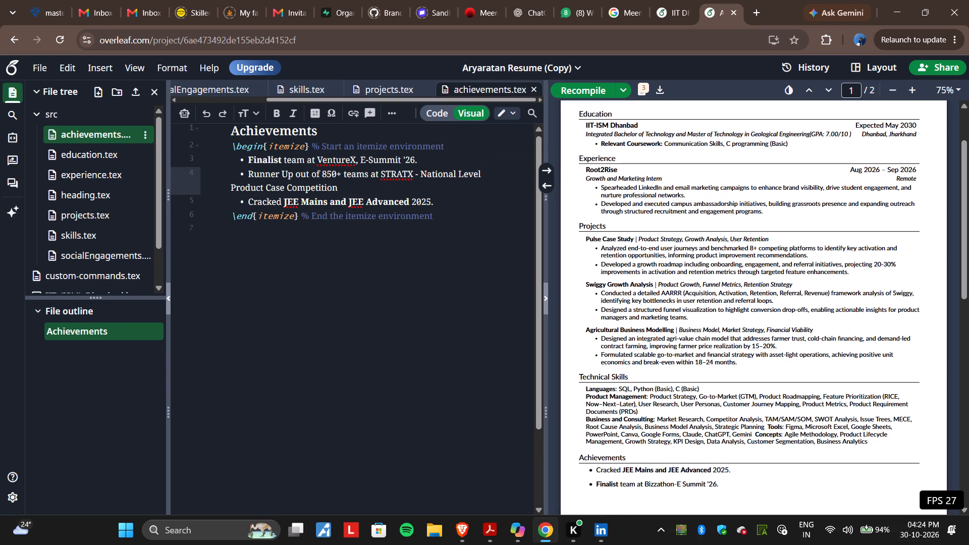
click(265, 191)
text(Strategu)
key(space)
key(BackSpace)
key(BackSpace)
text(y)
key(space)
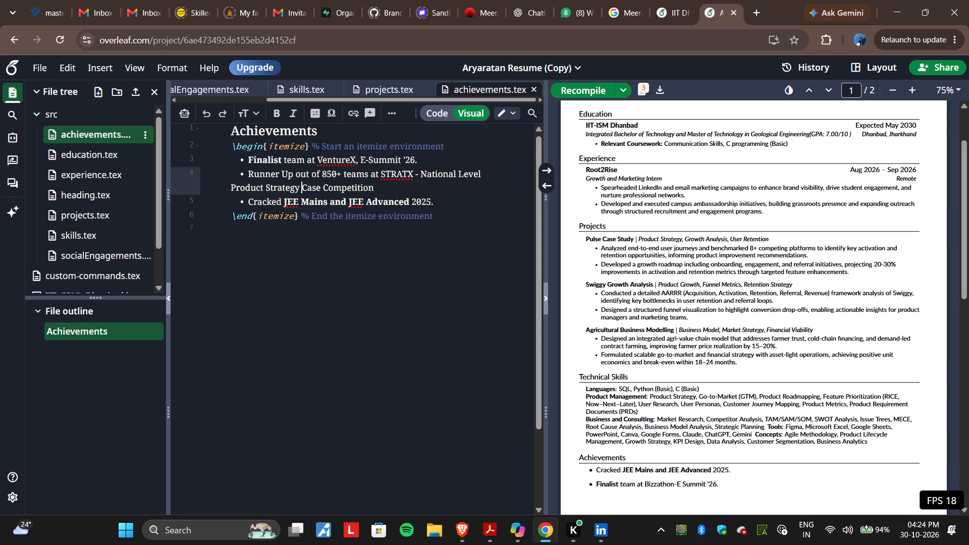
Replace "Runner Up" at the start of the STRATX bullet with "Secured 2nd place".
drag(249, 174, 287, 177)
drag(287, 177, 291, 177)
text(Secured)
key(space)
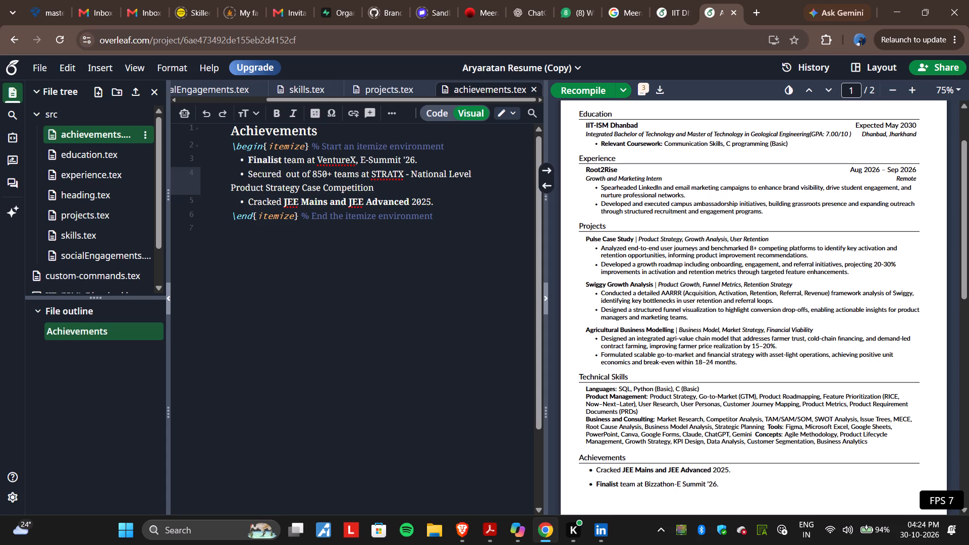
text(2nd Pl)
key(BackSpace)
key(BackSpace)
text(place)
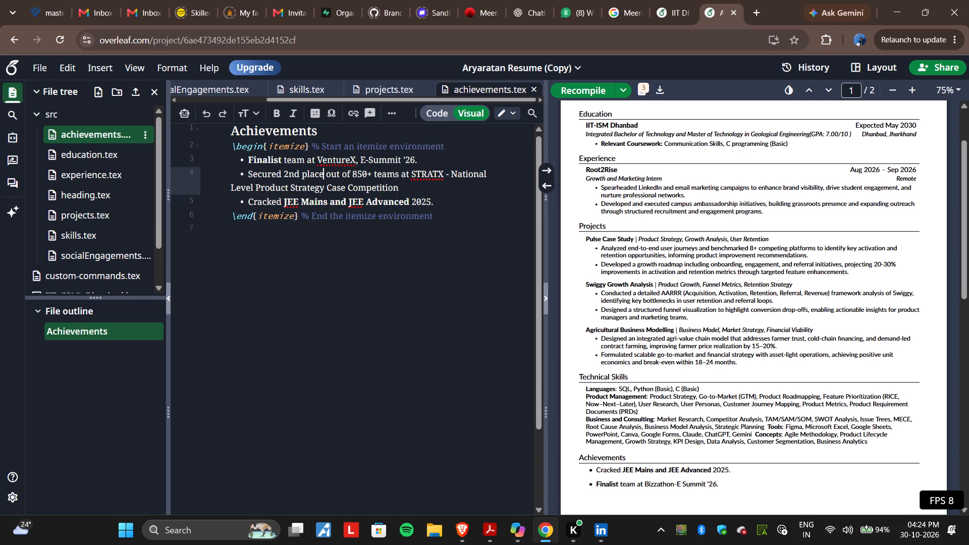
Make "2nd place" bold in the STRATX bullet.
key(shift+Left)
key(shift+Left)
key(shift+Left)
key(shift+Left)
key(shift+Left)
key(shift+Left)
key(shift+Left)
key(shift+Left)
key(shift+Left)
key(shift+Left)
key(shift+Right)
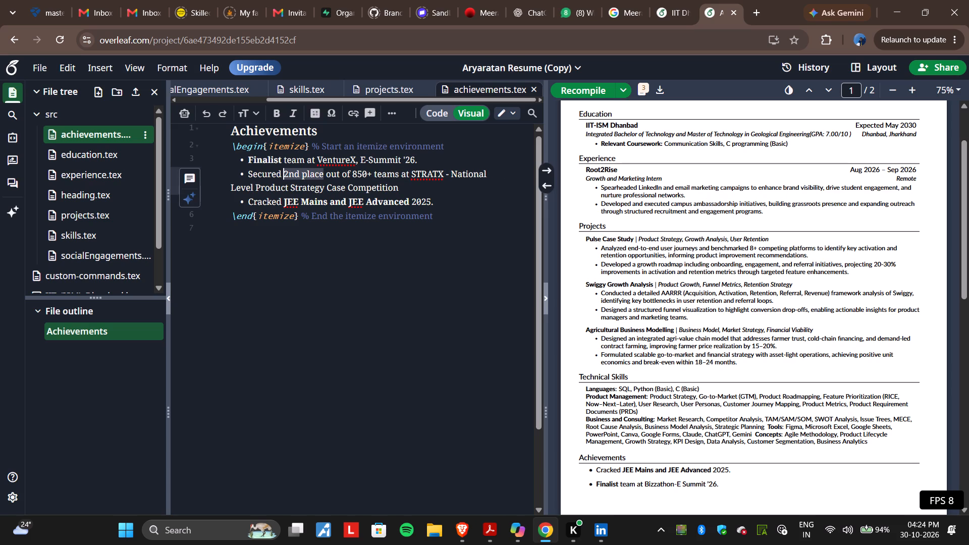
key(ctrl+b)
Make "850+ teams" bold in the STRATX bullet.
key(shift+Right)
key(Right)
key(Right)
key(Right)
key(Right)
key(Right)
key(Right)
key(Right)
key(Right)
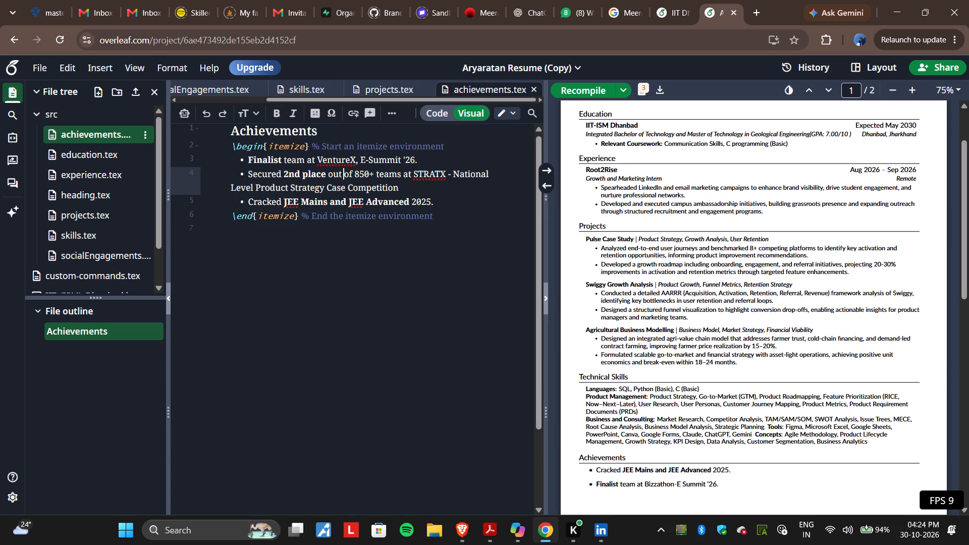
key(Right)
key(Right)
key(shift+Right)
key(shift+Right)
key(shift+Right)
key(shift+Right)
key(shift+Right)
key(shift+Right)
key(shift+Right)
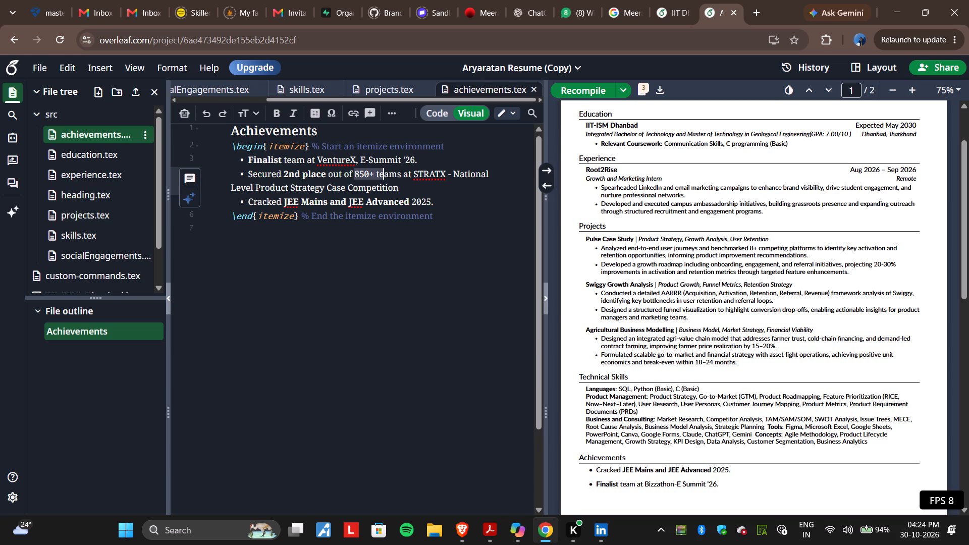
key(shift+Right)
key(shift+Right)
key(shift+Right)
key(shift+Right)
key(ctrl+b)
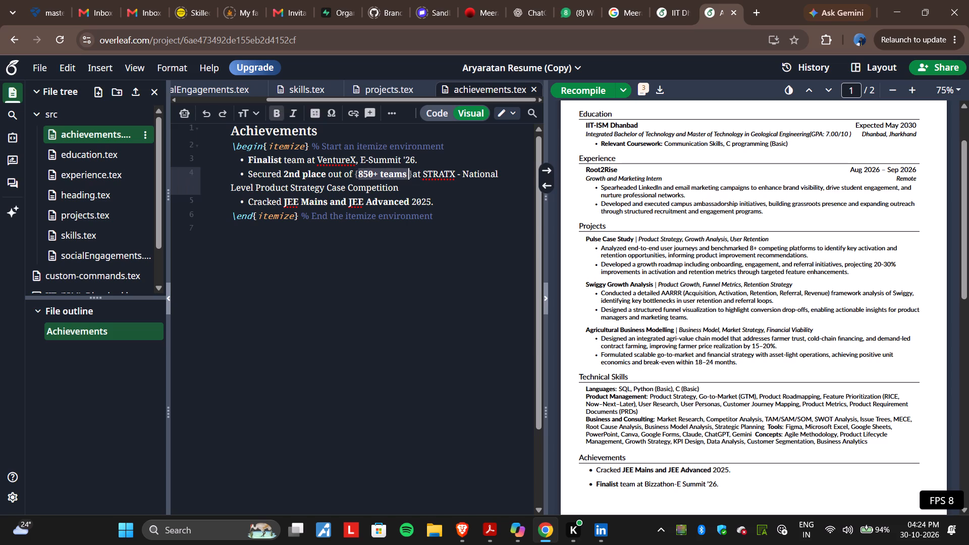
Make "STRATX - National Level Product Strategy Case Competition" bold in the achievements list.
key(Right)
key(Right)
key(Right)
key(Right)
key(Right)
key(shift+Right)
key(shift+Right)
key(shift+Right)
key(shift+Right)
key(shift+Right)
key(shift+Right)
key(shift+Right)
key(shift+Right)
key(shift+Right)
key(shift+Right)
key(shift+Right)
key(shift+Right)
key(shift+Right)
key(shift+Right)
key(shift+Right)
key(shift+Right)
key(shift+Right)
key(shift+Right)
key(shift+Right)
key(shift+Right)
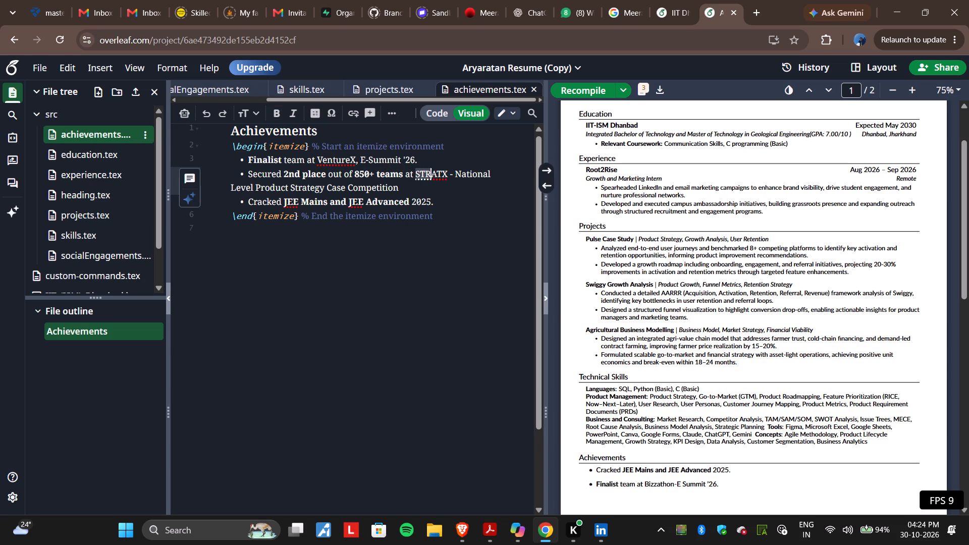
key(shift+Right)
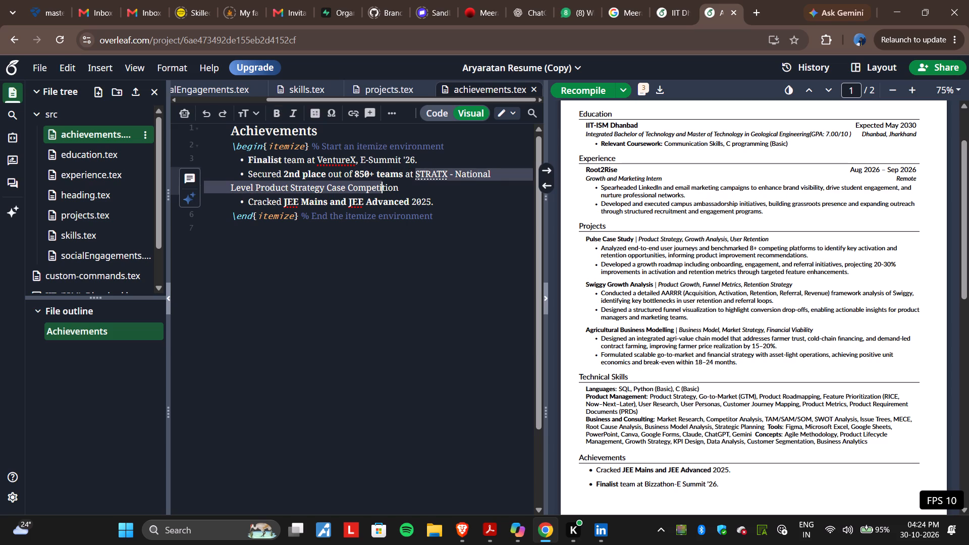
key(shift+Right)
key(shift+Right)
key(shift+Right)
key(shift+Right)
key(ctrl+b)
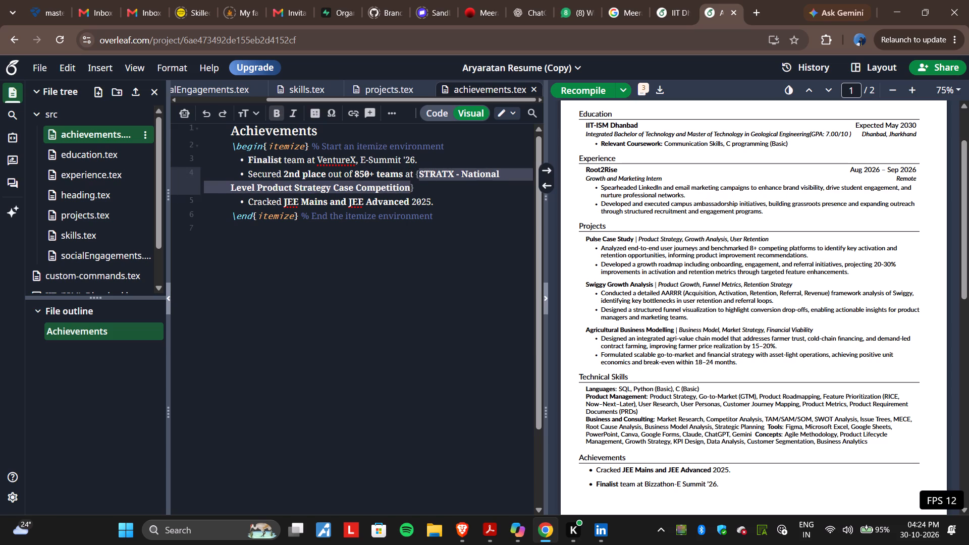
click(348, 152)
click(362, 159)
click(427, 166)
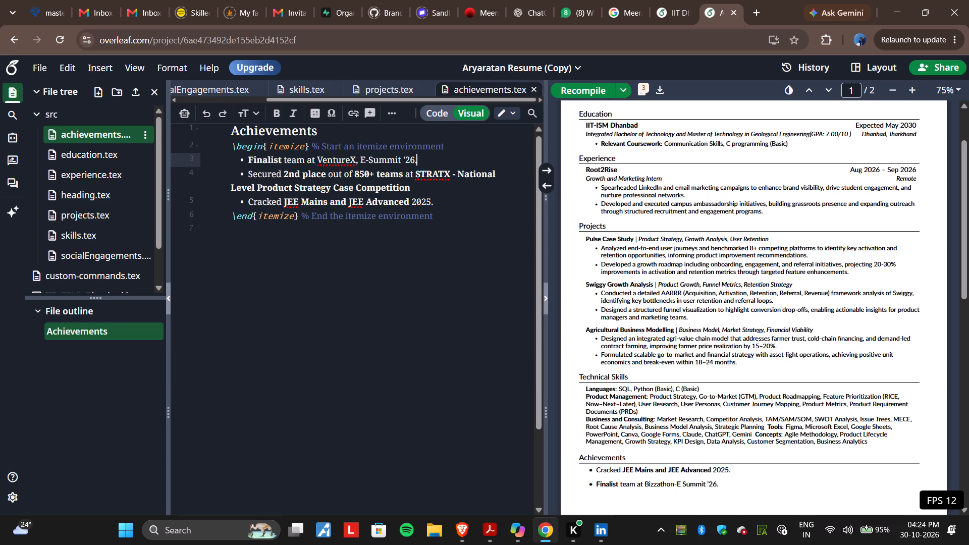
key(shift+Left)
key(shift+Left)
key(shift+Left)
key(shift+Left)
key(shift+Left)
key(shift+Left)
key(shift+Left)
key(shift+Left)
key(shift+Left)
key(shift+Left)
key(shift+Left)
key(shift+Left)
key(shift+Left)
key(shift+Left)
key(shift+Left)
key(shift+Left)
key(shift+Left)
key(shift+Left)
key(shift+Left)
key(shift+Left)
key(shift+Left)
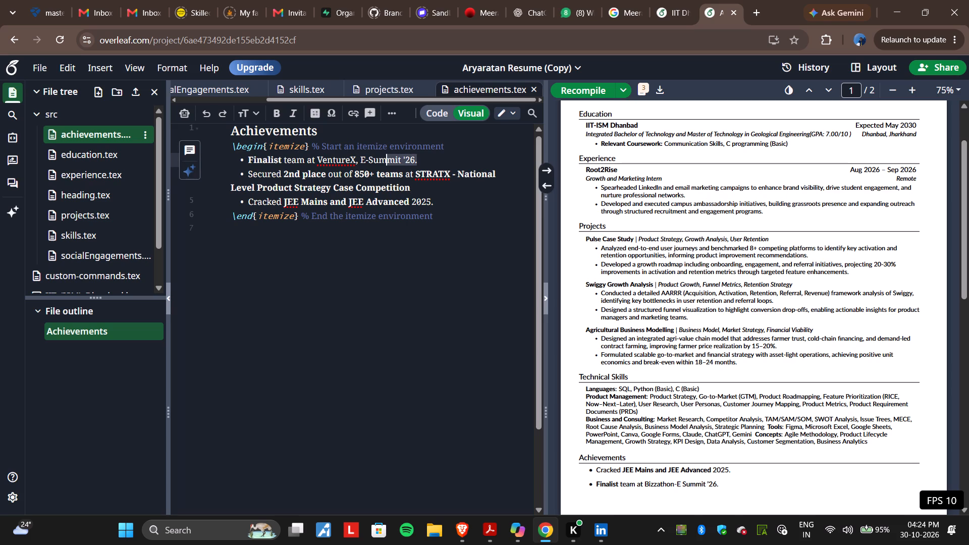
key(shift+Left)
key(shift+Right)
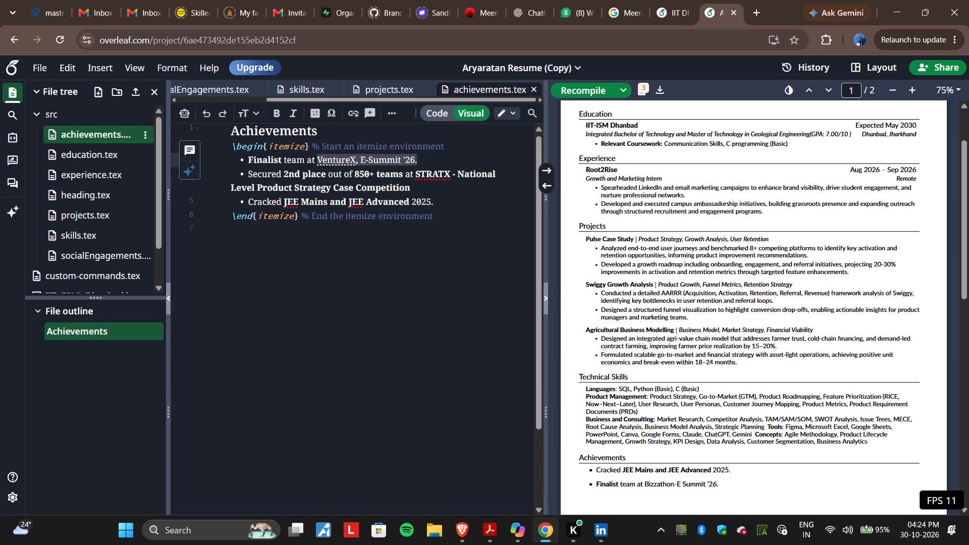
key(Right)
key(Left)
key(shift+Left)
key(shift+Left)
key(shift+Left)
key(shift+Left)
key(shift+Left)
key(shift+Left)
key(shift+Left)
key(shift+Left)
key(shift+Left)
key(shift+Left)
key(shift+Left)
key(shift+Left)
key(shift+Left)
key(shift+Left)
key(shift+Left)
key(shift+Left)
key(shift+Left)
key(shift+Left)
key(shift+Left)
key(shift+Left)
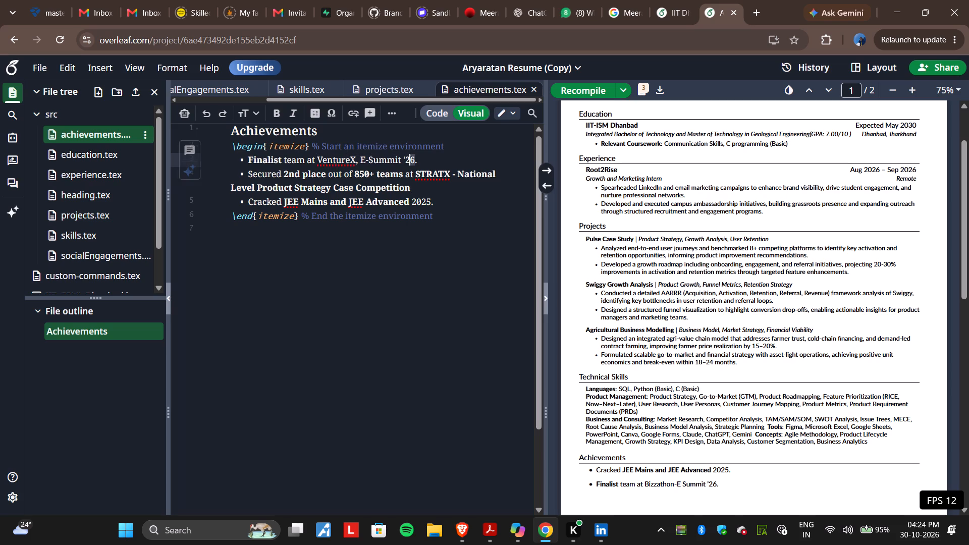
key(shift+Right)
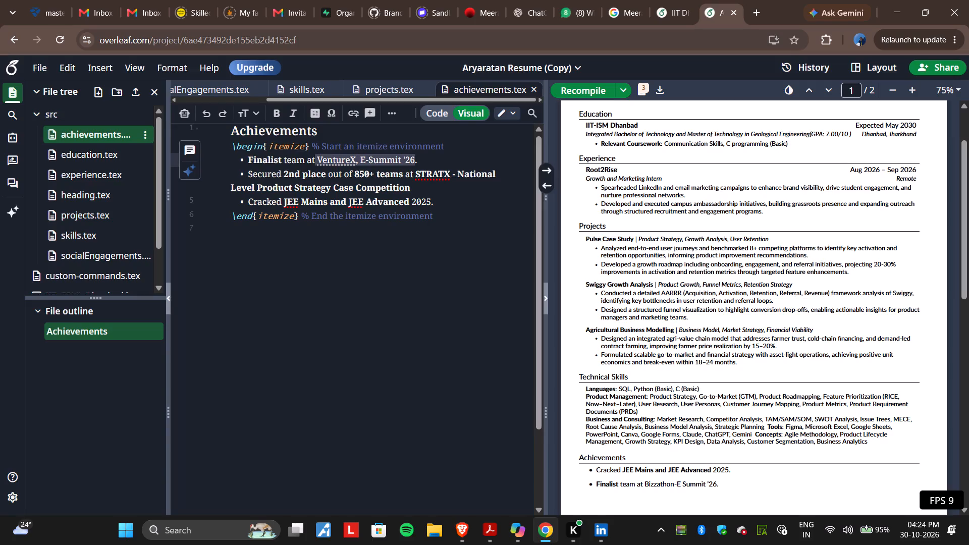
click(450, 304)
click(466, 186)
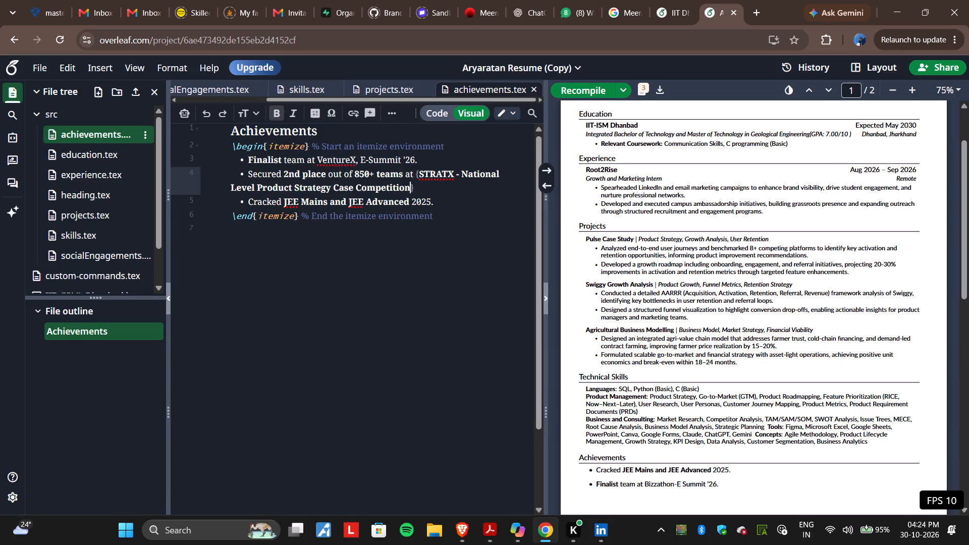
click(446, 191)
Recompile the resume and review the revised Achievements section and page layout in the PDF preview.
scroll(698, 278, down, 3)
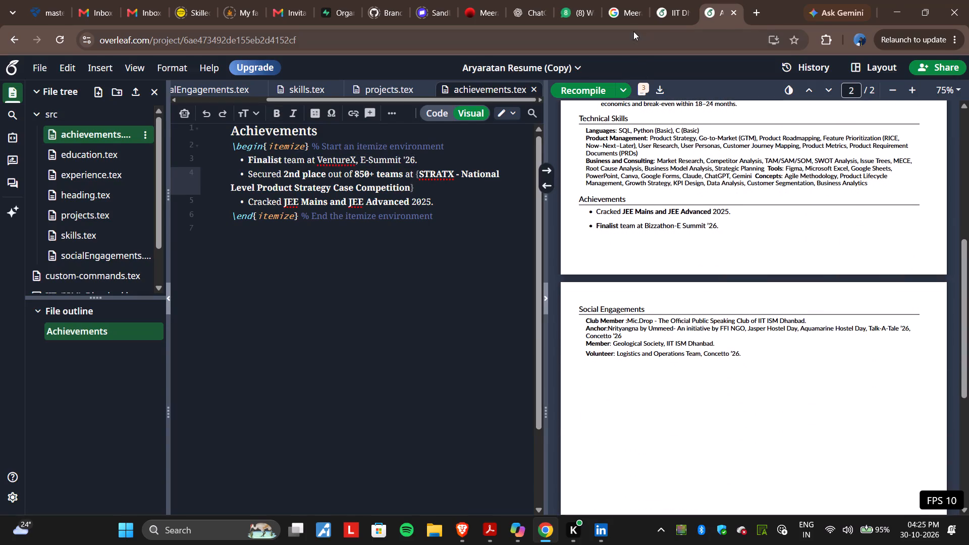
click(597, 94)
scroll(649, 314, up, 3)
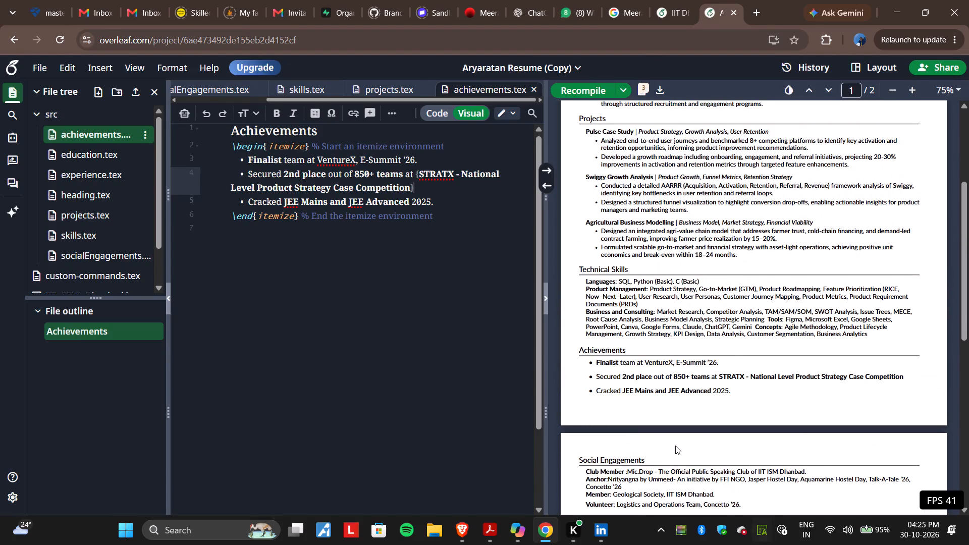
scroll(675, 446, down, 1)
scroll(675, 446, up, 1)
scroll(633, 148, up, 1)
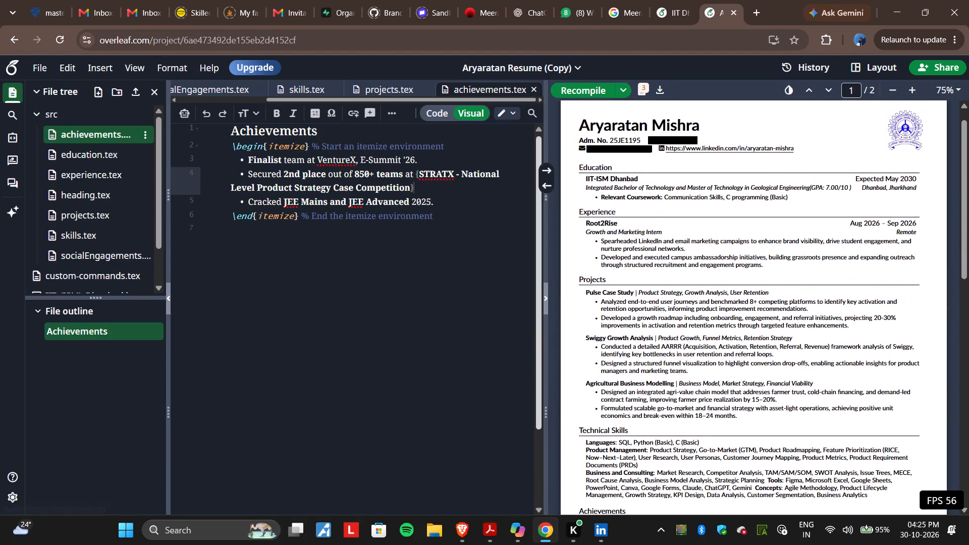
scroll(418, 245, up, 1)
scroll(237, 197, up, 1)
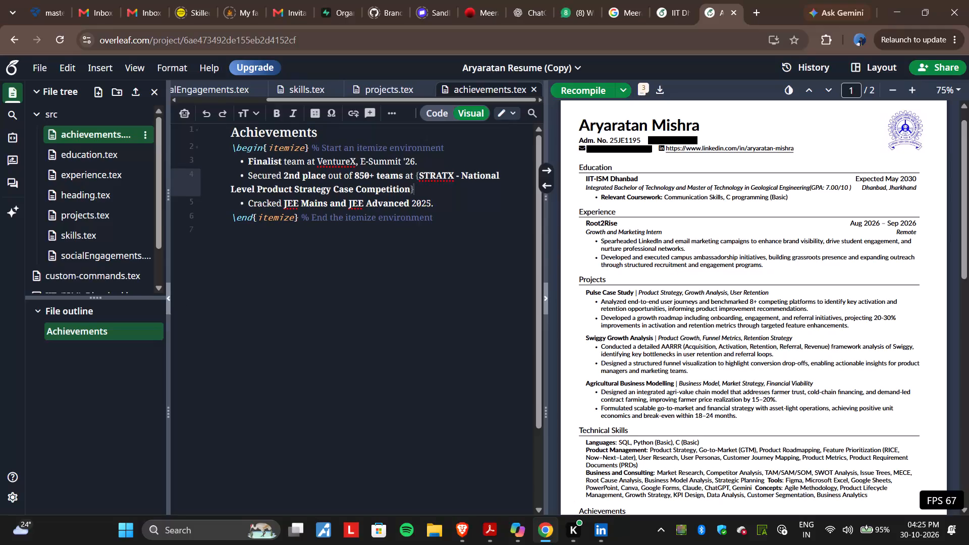
Delete the whole Swiggy Growth Analysis project entry from projects.tex and tidy the blank lines before Agricultural Business Modelling.
click(109, 212)
scroll(265, 302, up, 1)
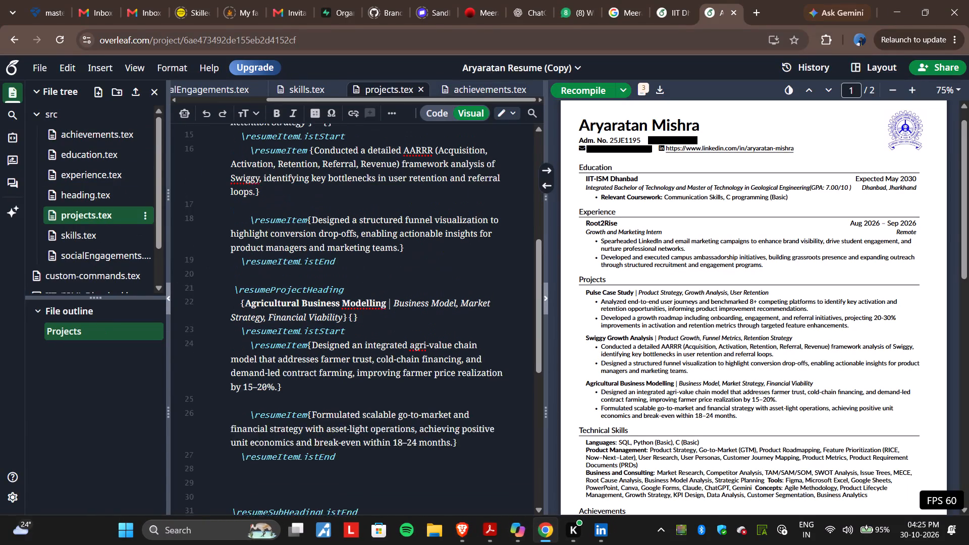
scroll(265, 302, up, 1)
scroll(308, 226, up, 1)
scroll(364, 347, up, 1)
drag(346, 376, 228, 213)
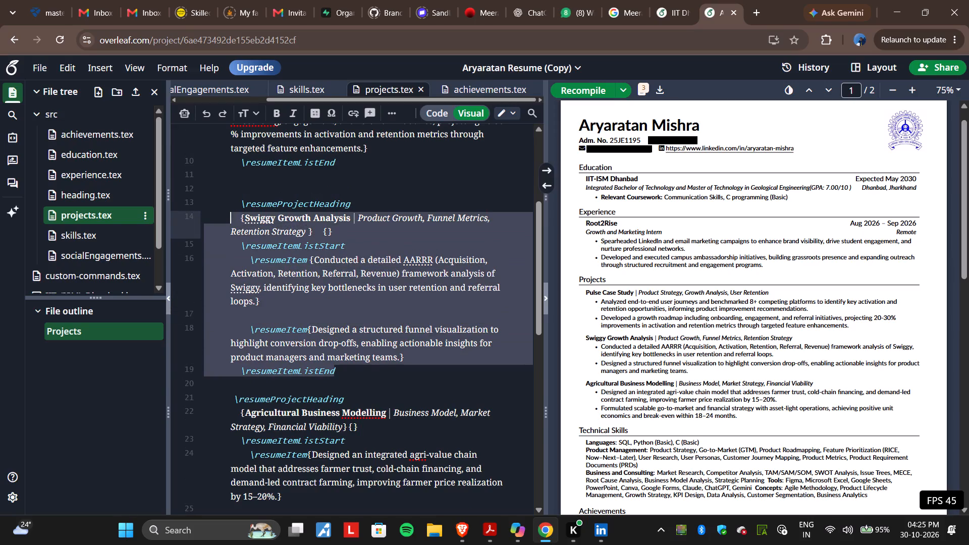
drag(228, 213, 219, 205)
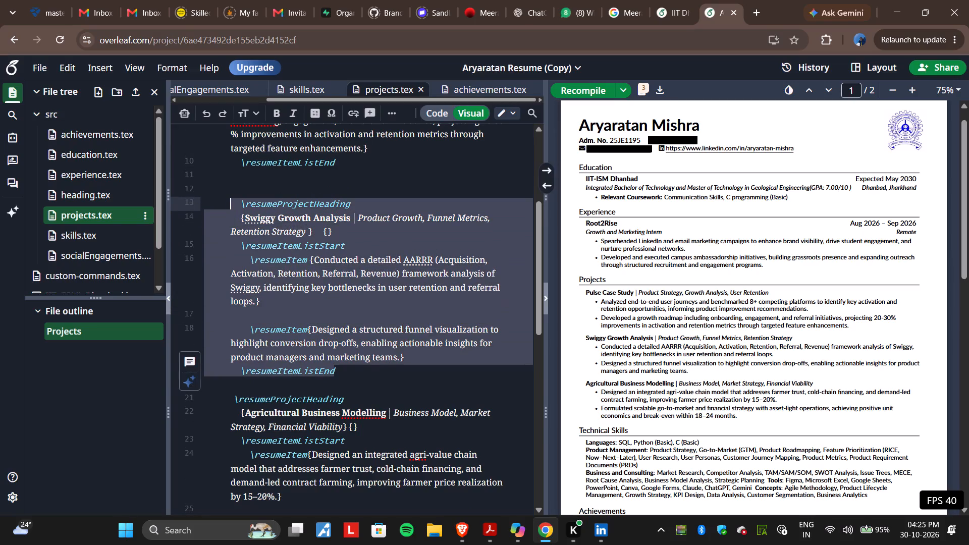
key(BackSpace)
key(BackSpace)
key(BackSpace)
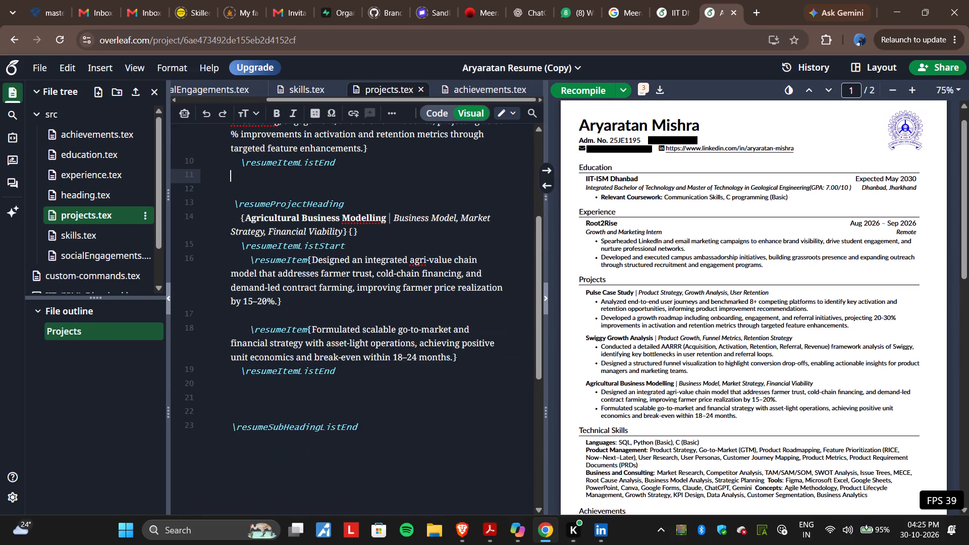
key(Down)
key(BackSpace)
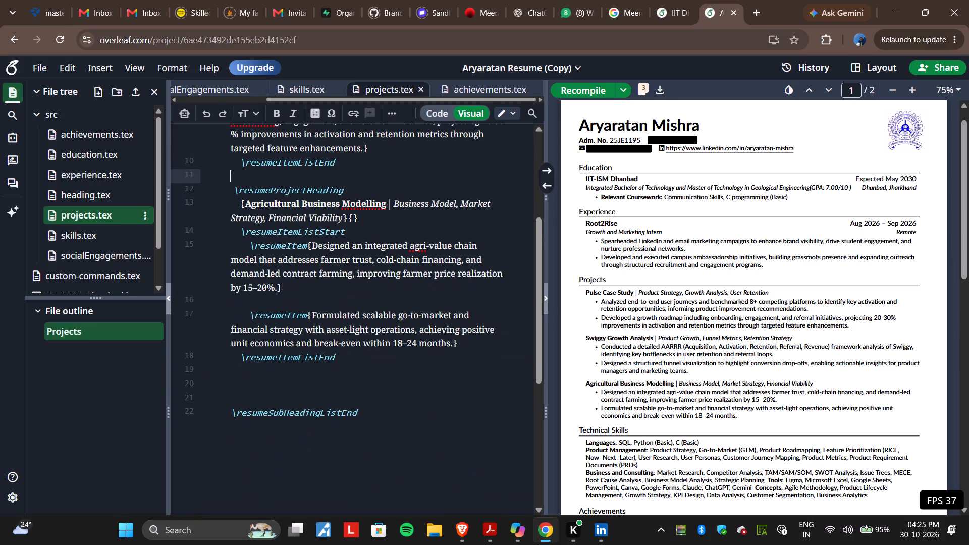
key(Down)
key(Up)
key(BackSpace)
key(Return)
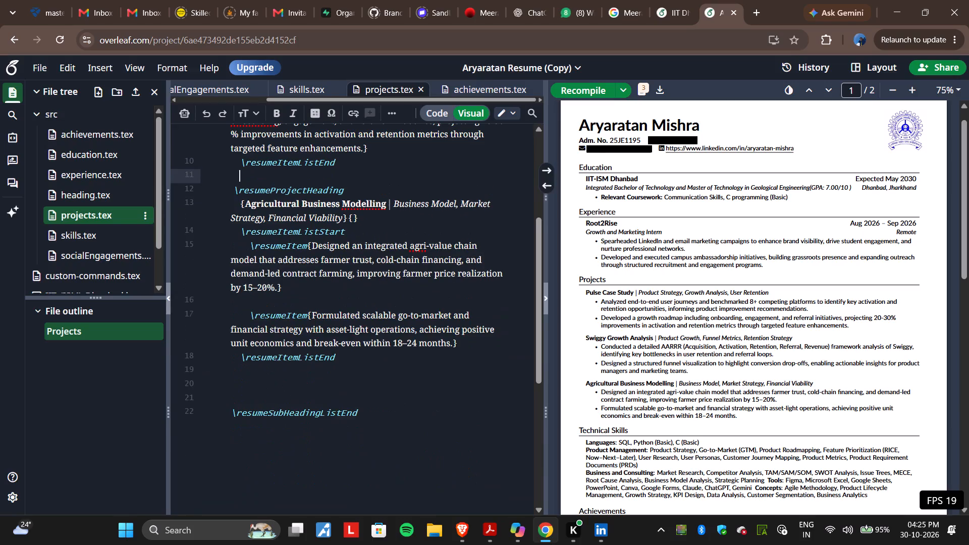
key(Return)
key(BackSpace)
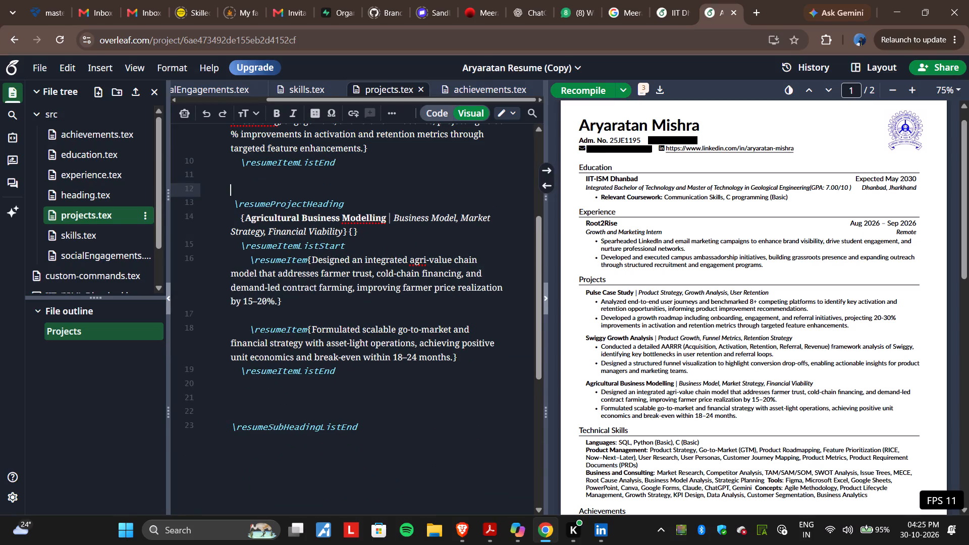
Recompile the resume and check the page layout from the heading down to Social Engagements.
click(577, 92)
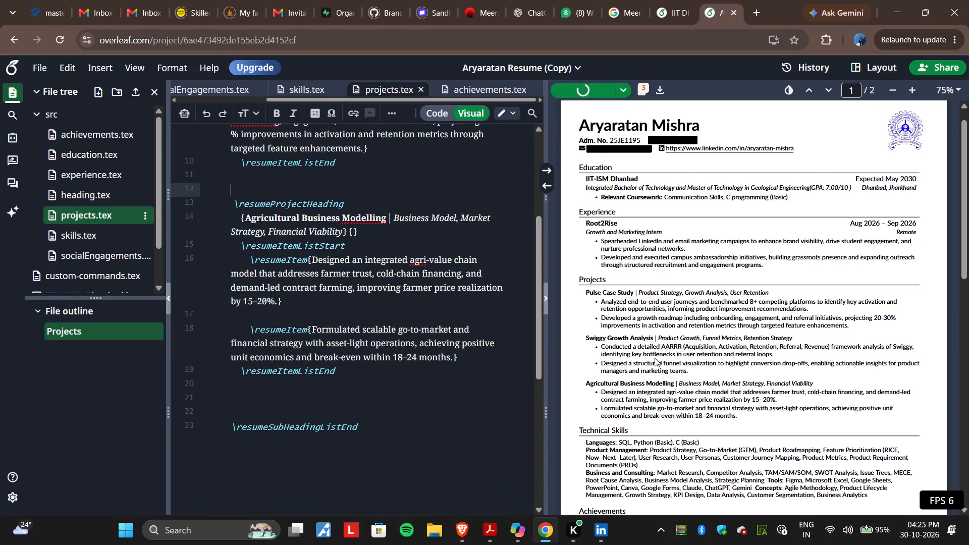
scroll(655, 358, down, 2)
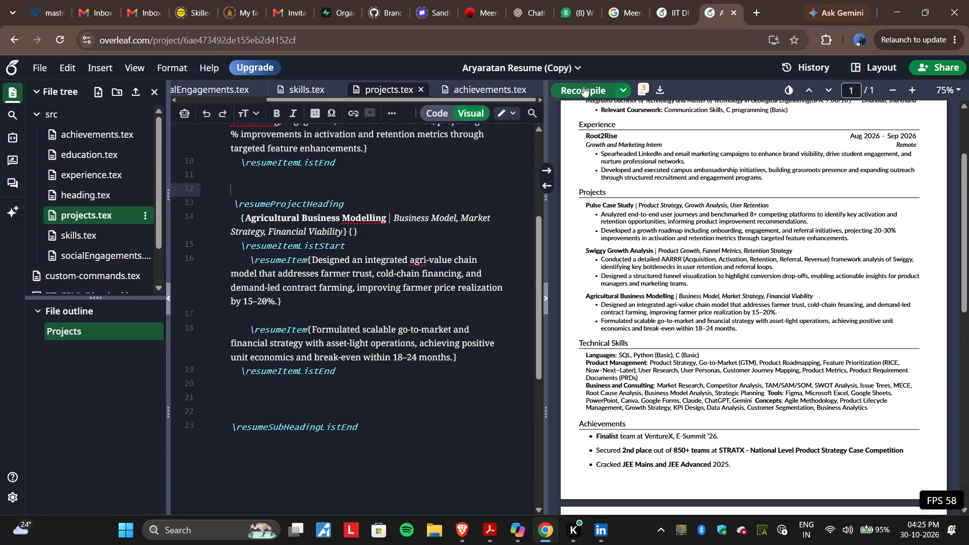
scroll(626, 319, down, 3)
scroll(626, 319, up, 2)
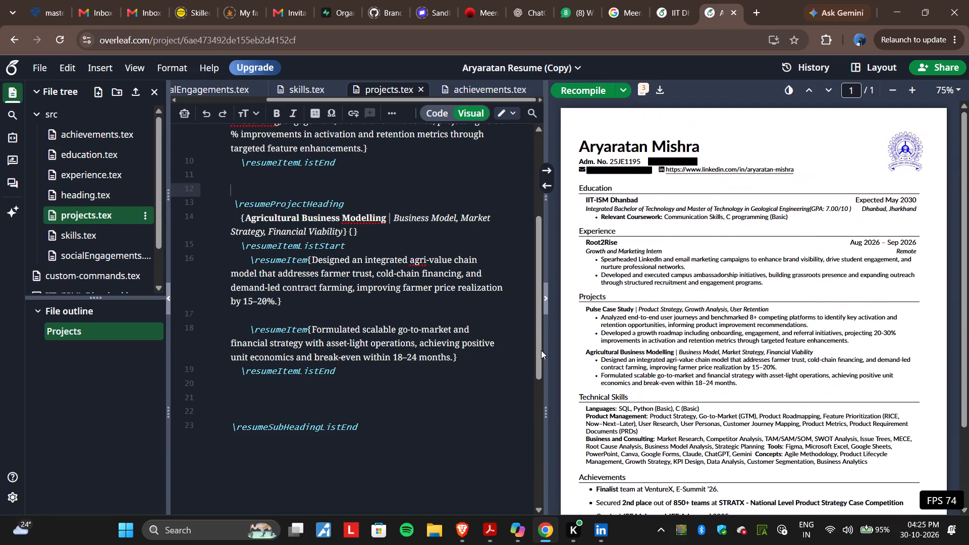
scroll(634, 375, down, 1)
scroll(382, 303, up, 1)
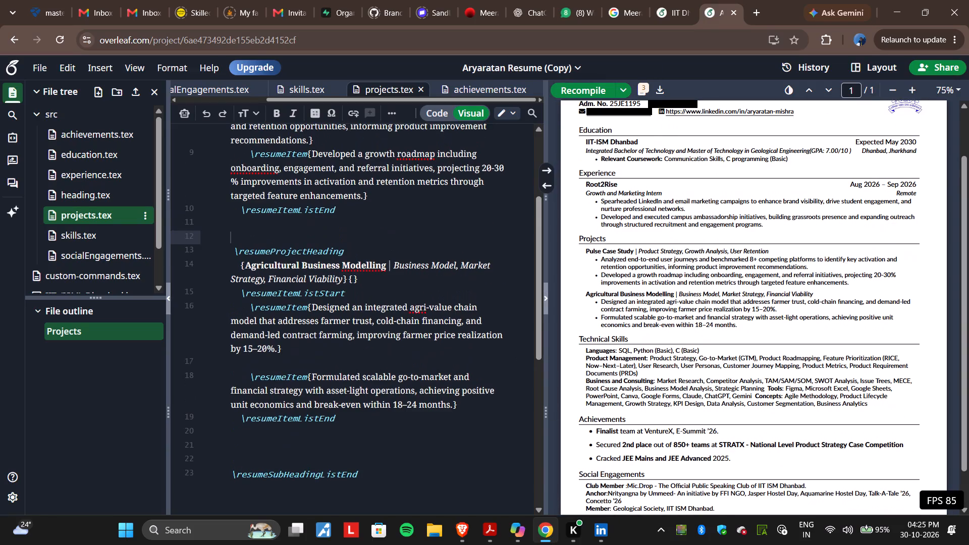
scroll(367, 311, up, 1)
scroll(318, 263, up, 1)
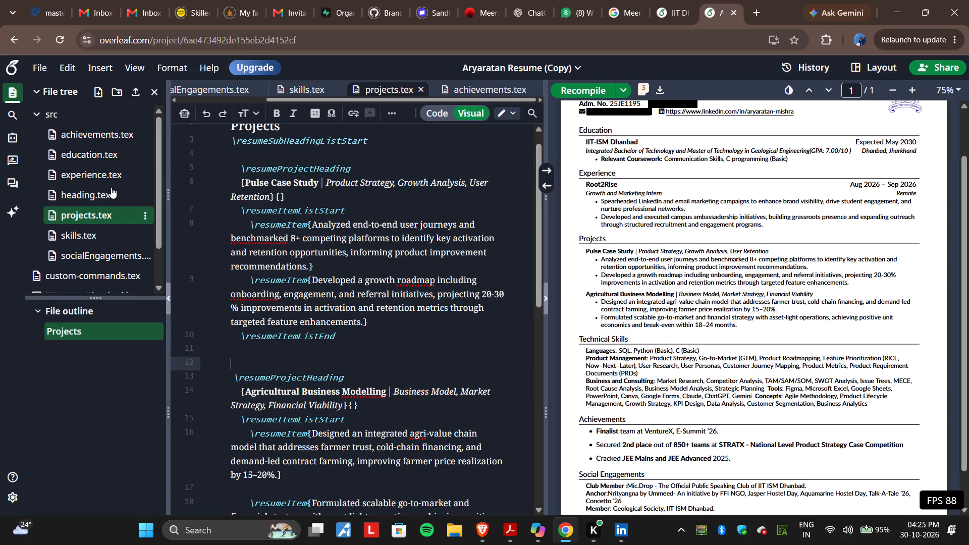
In skills.tex, shorten "Go-to-Market (GTM)" to "GTM" in the Product Management skills.
click(91, 232)
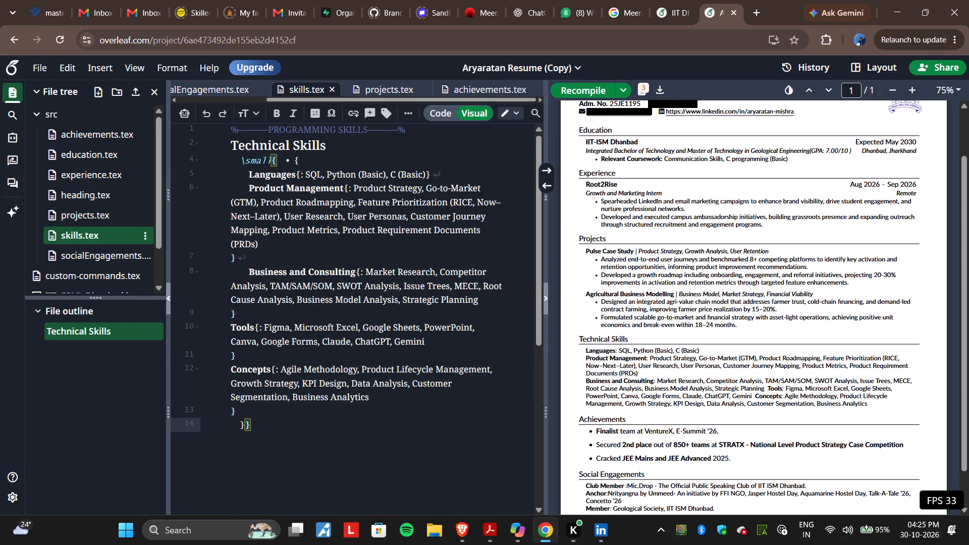
scroll(306, 146, up, 1)
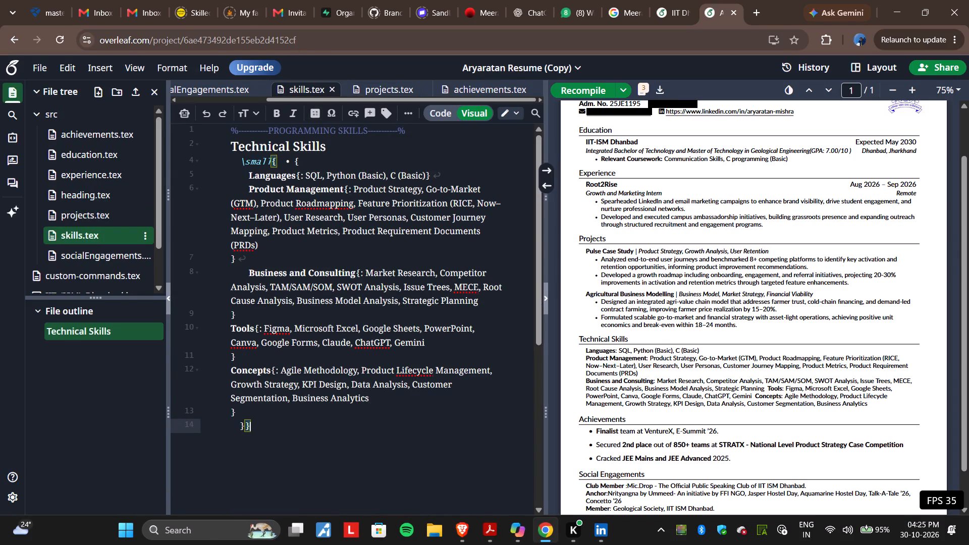
click(256, 205)
key(BackSpace)
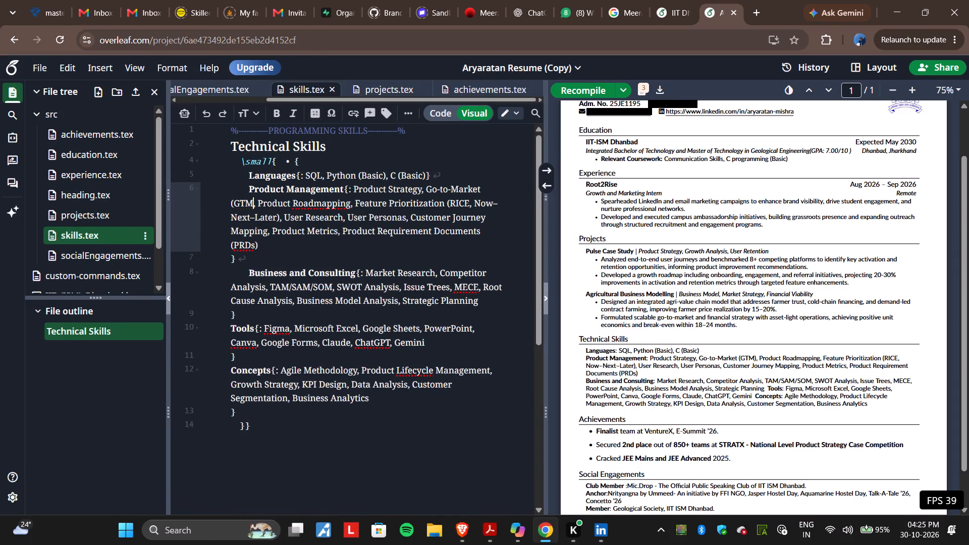
key(Left)
key(Left)
key(Left)
key(BackSpace)
key(BackSpace)
key(BackSpace)
key(BackSpace)
key(BackSpace)
key(BackSpace)
key(BackSpace)
key(BackSpace)
key(BackSpace)
key(BackSpace)
key(BackSpace)
key(BackSpace)
key(BackSpace)
key(BackSpace)
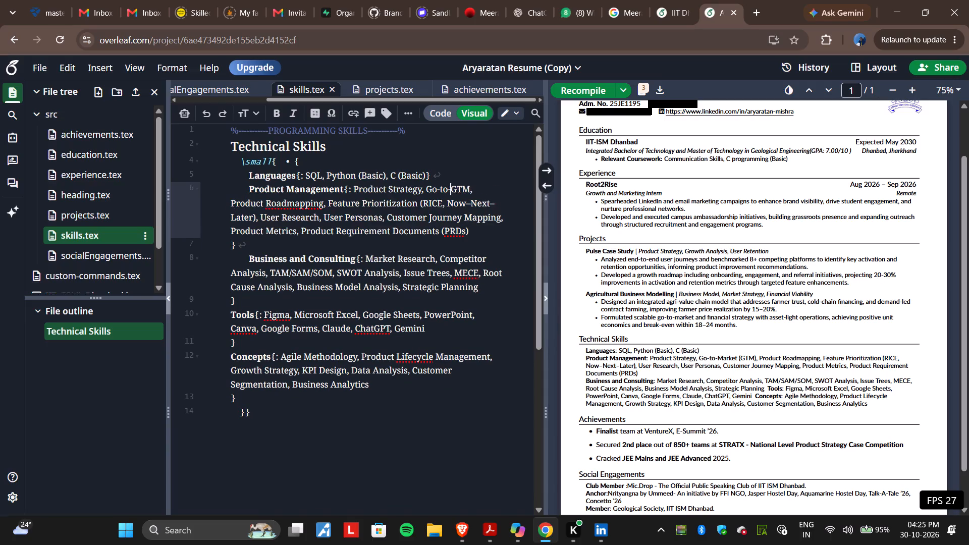
key(Right)
key(Left)
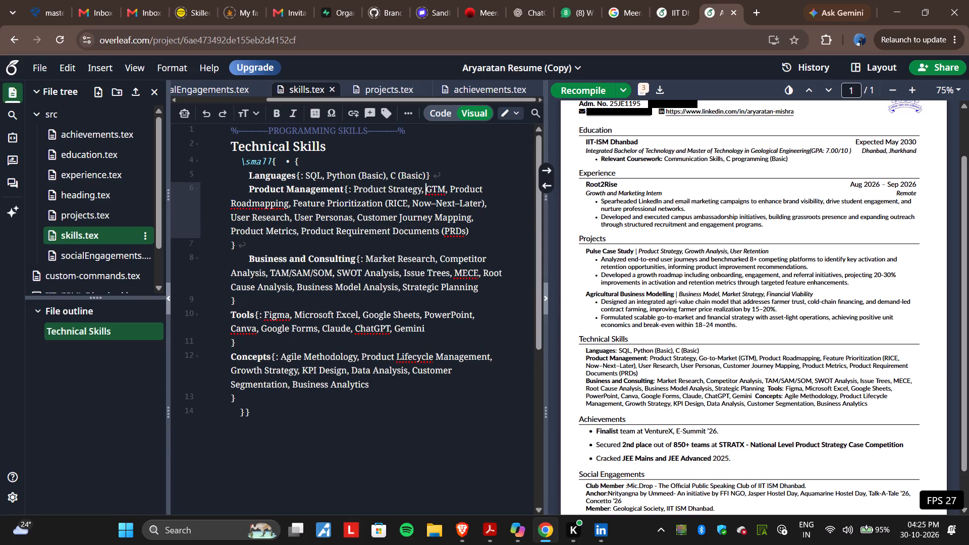
Delete the bracketed "(RICE, Now–Next–Later)" after Feature Prioritization in the Product Management skills.
key(Right)
key(Right)
key(Right)
key(Right)
key(Right)
key(Right)
key(Right)
key(Right)
key(Right)
key(Right)
key(Right)
key(Right)
key(Right)
key(Right)
key(Right)
key(Right)
key(Right)
key(Right)
key(Right)
key(Right)
key(Right)
key(Right)
key(Right)
key(Right)
key(Right)
key(Right)
key(Right)
key(Right)
key(Right)
key(Right)
key(Right)
key(Right)
key(Right)
key(Right)
key(Right)
key(Right)
key(Right)
key(Right)
key(Right)
key(Right)
key(Right)
key(Right)
key(Right)
key(Right)
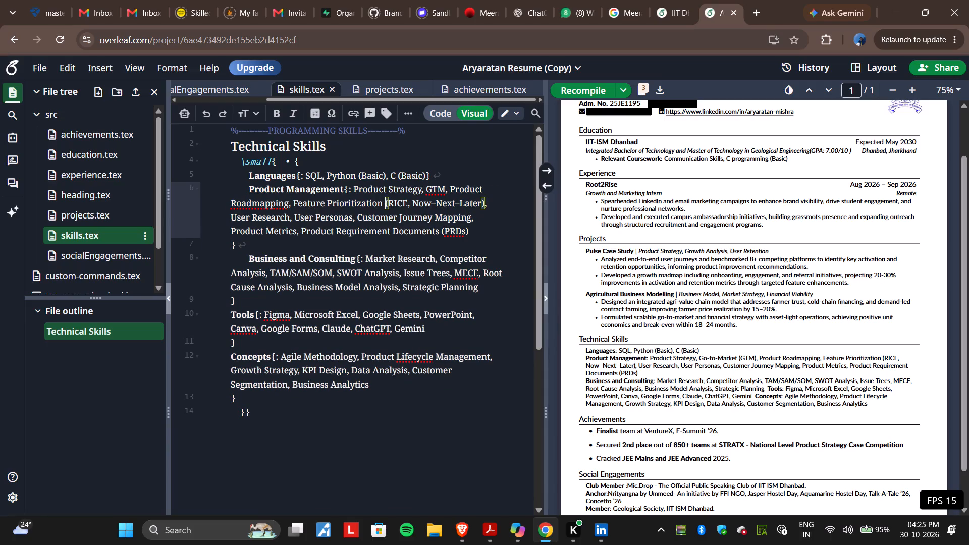
key(shift+Right)
key(shift+Right)
key(shift+Right)
key(shift+Right)
key(shift+Right)
key(shift+Right)
key(shift+Right)
key(shift+Right)
key(shift+Right)
key(shift+Right)
key(shift+Right)
key(shift+Right)
key(shift+Right)
key(shift+Right)
key(shift+Right)
key(shift+Right)
key(shift+Right)
key(shift+Right)
key(shift+Right)
key(shift+Right)
key(shift+Right)
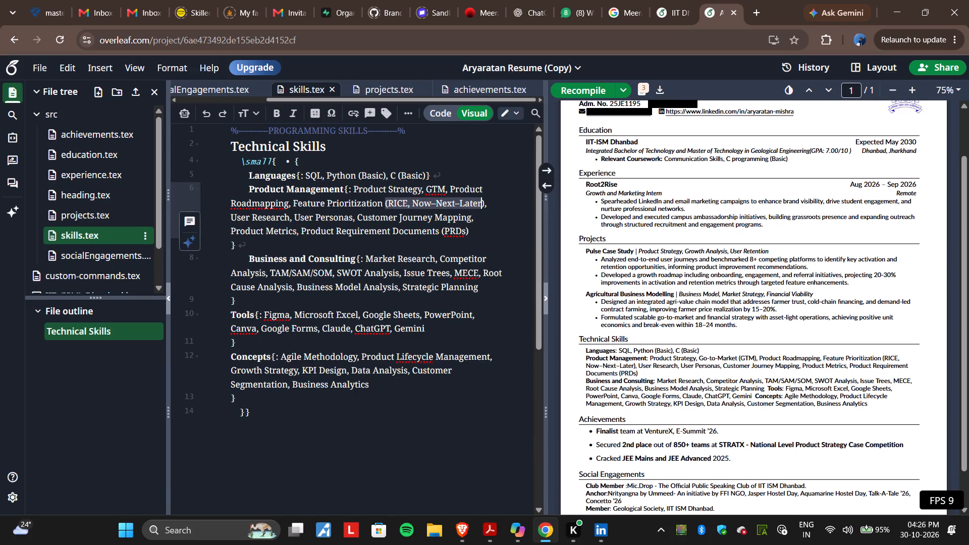
key(shift+Right)
key(BackSpace)
key(BackSpace)
Shorten "Product Requirement Documents (PRDs)" to "PRDs" in the Product Management skills, keeping a space after the preceding comma.
key(Right)
key(Right)
key(Right)
key(Right)
key(Right)
key(Right)
key(Right)
key(Right)
key(Right)
key(Right)
key(Right)
key(Right)
key(Right)
key(Right)
key(Right)
key(Right)
key(Right)
key(Right)
key(Right)
key(Right)
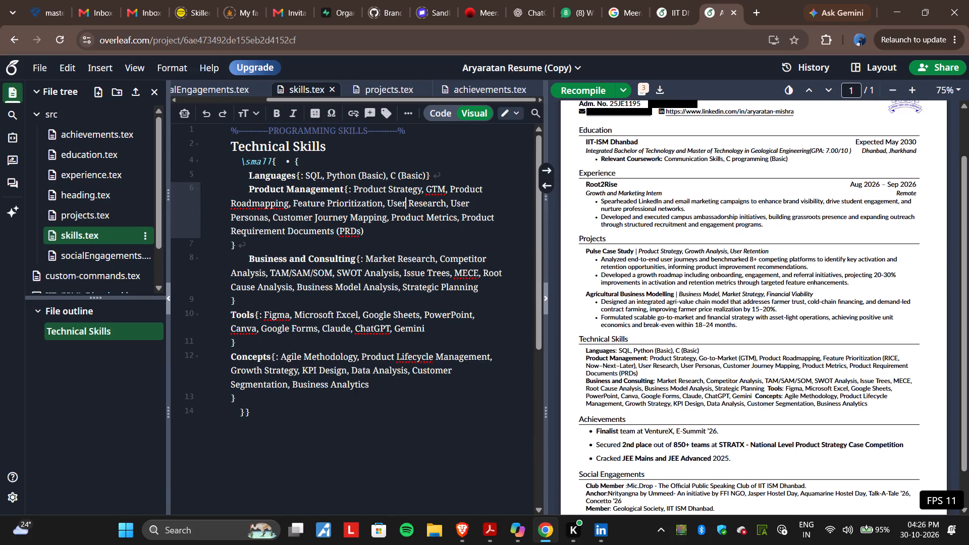
key(Left)
key(Left)
key(Left)
key(Left)
key(Right)
key(Right)
key(Right)
key(Right)
key(Right)
key(Right)
key(Right)
key(Right)
key(Right)
key(Right)
key(Right)
key(Right)
key(Right)
key(Right)
key(Right)
key(Right)
key(Right)
key(Right)
key(Right)
key(Right)
key(Right)
key(Right)
key(Right)
key(Right)
key(Right)
key(Right)
key(Right)
key(Right)
key(Right)
key(Right)
key(Right)
key(Right)
key(Right)
key(Right)
key(Right)
key(Right)
key(Right)
key(Right)
key(Right)
key(Right)
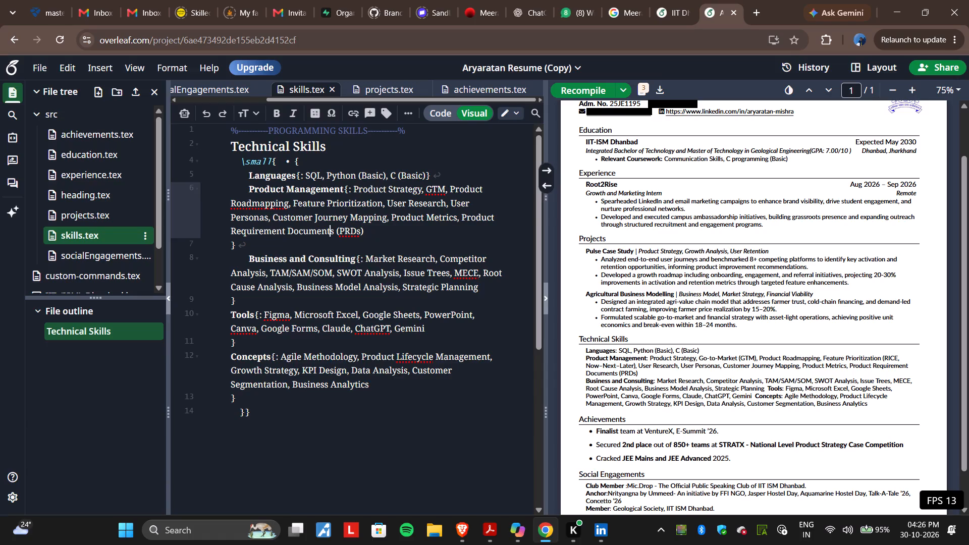
key(Left)
key(Left)
key(BackSpace)
key(BackSpace)
key(BackSpace)
key(BackSpace)
key(BackSpace)
key(BackSpace)
key(BackSpace)
key(BackSpace)
key(BackSpace)
key(BackSpace)
key(BackSpace)
key(BackSpace)
key(BackSpace)
key(BackSpace)
key(BackSpace)
key(BackSpace)
key(BackSpace)
key(BackSpace)
key(BackSpace)
key(BackSpace)
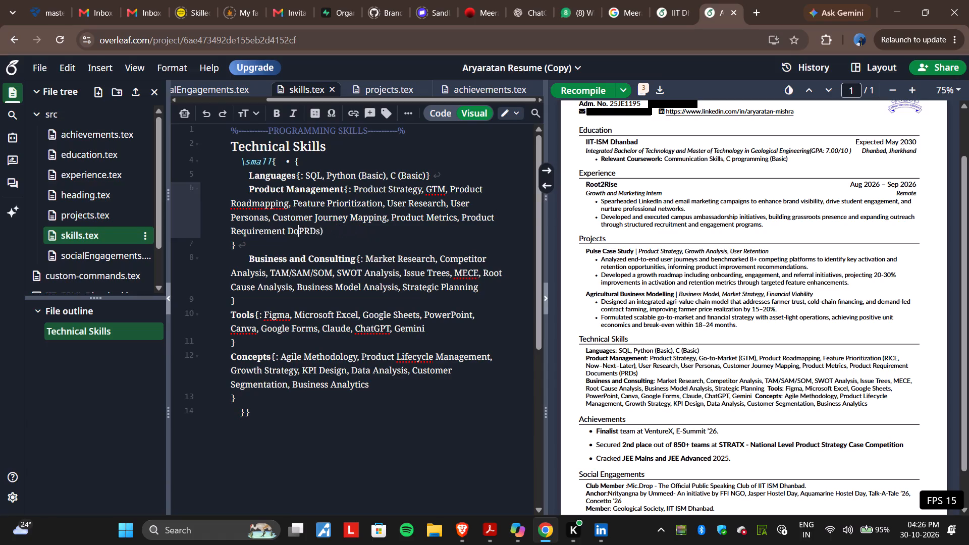
key(BackSpace)
key(BackSpace)
key(BackSpace)
key(BackSpace)
key(BackSpace)
key(BackSpace)
key(BackSpace)
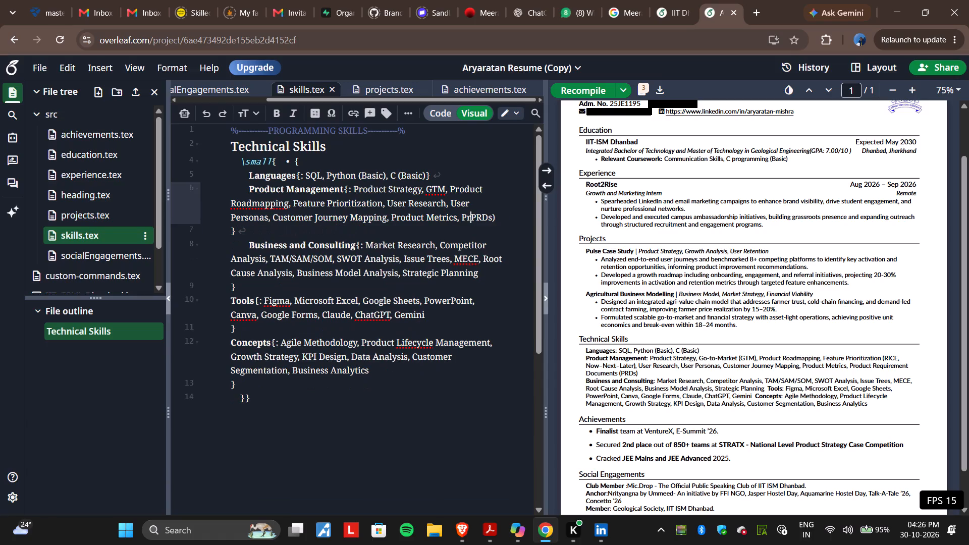
key(BackSpace)
key(BackSpace)
key(BackSpace)
key(Right)
key(Right)
key(Right)
key(Right)
key(Right)
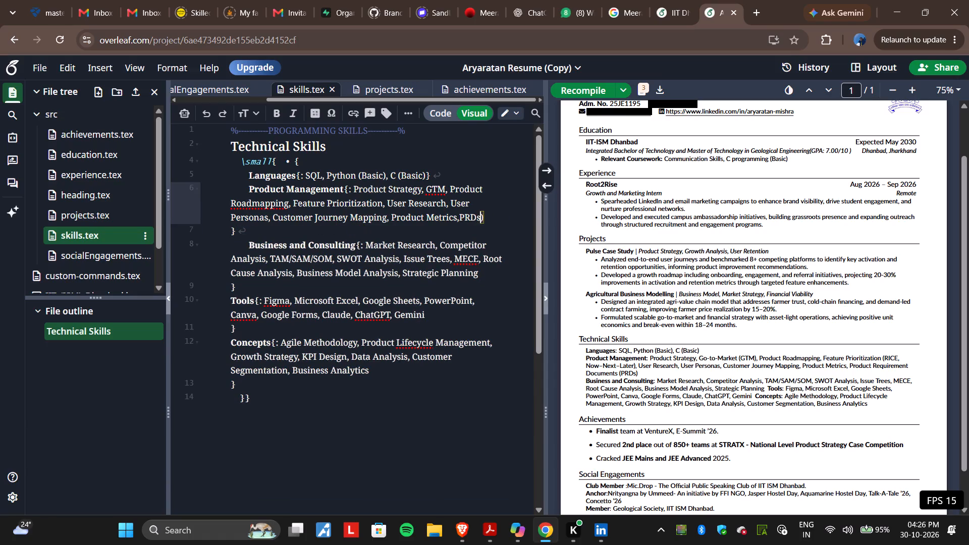
key(BackSpace)
key(Left)
key(Left)
key(Left)
key(Left)
key(space)
Delete "TAM/SAM/SOM" and its extra comma from the Business and Consulting skills.
key(Down)
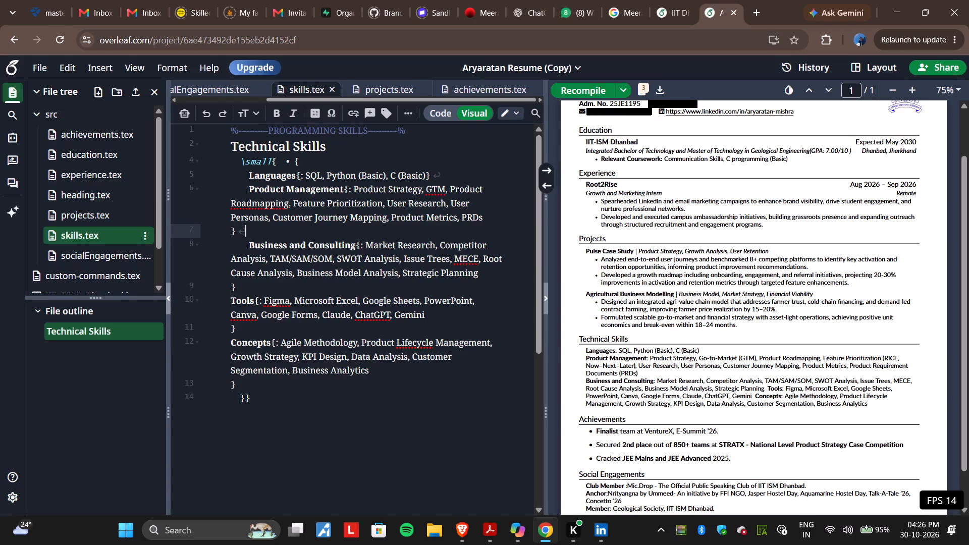
key(Down)
click(259, 243)
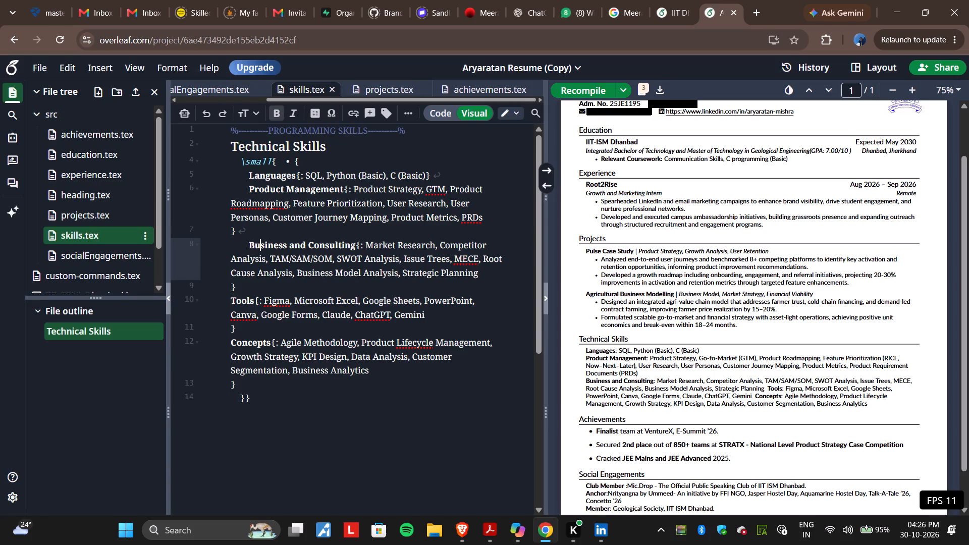
click(273, 260)
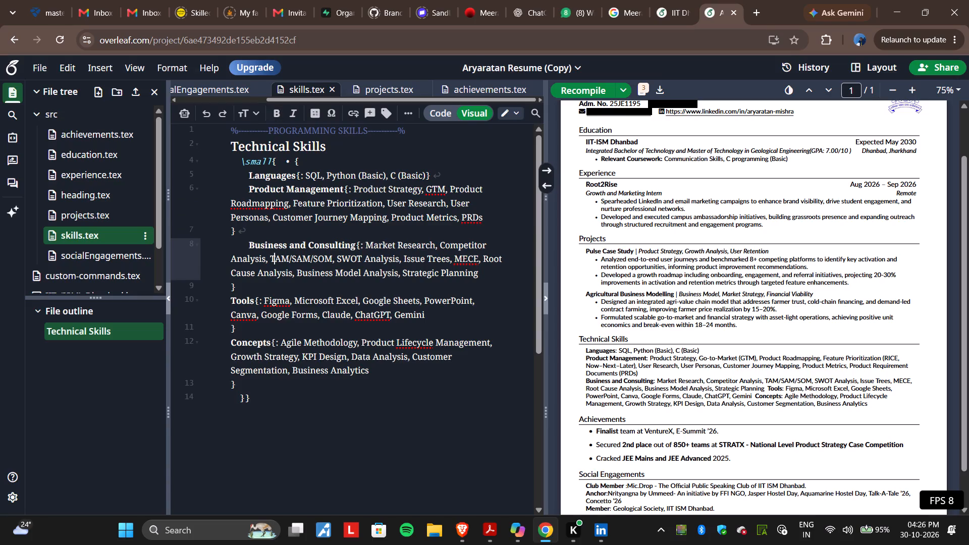
click(437, 243)
key(Left)
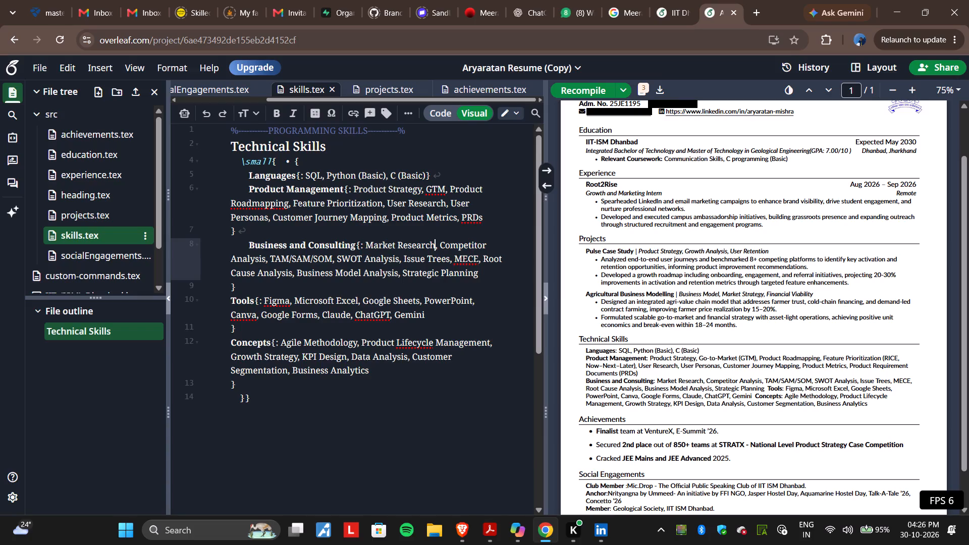
click(271, 259)
key(shift+Right)
key(shift+Right)
key(shift+Right)
key(shift+Right)
key(shift+Right)
key(shift+Right)
key(shift+Right)
key(shift+Right)
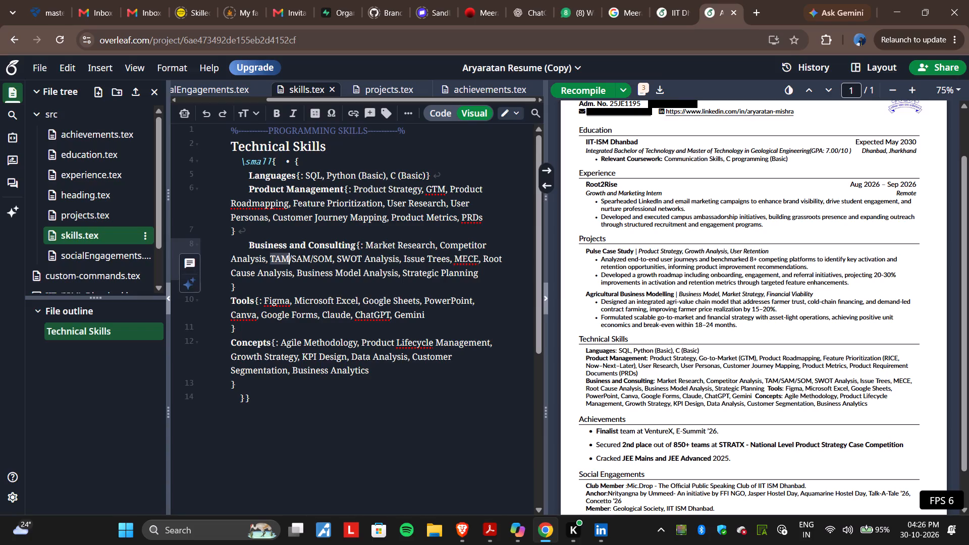
key(shift+Right)
key(shift+Right)
key(shift+Right)
key(shift+Right)
key(shift+Left)
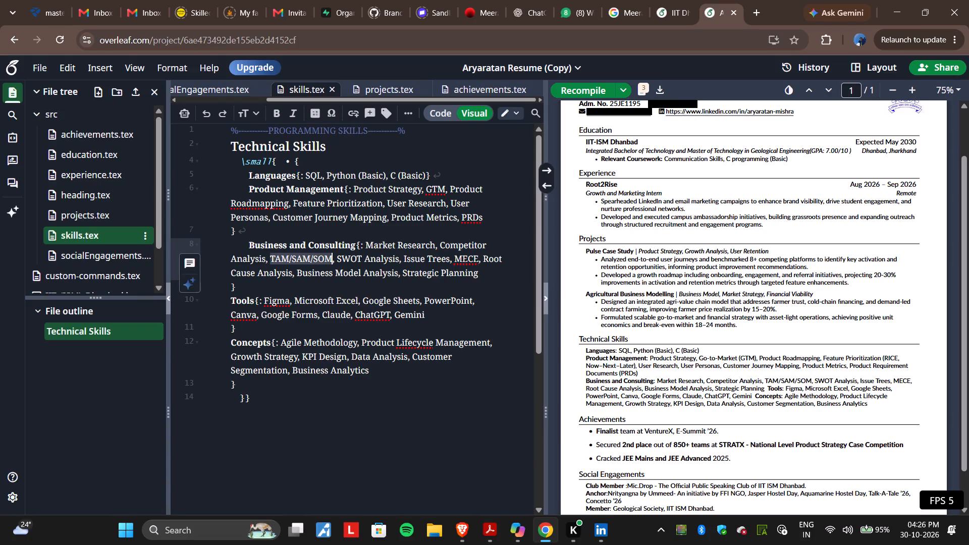
key(BackSpace)
key(BackSpace)
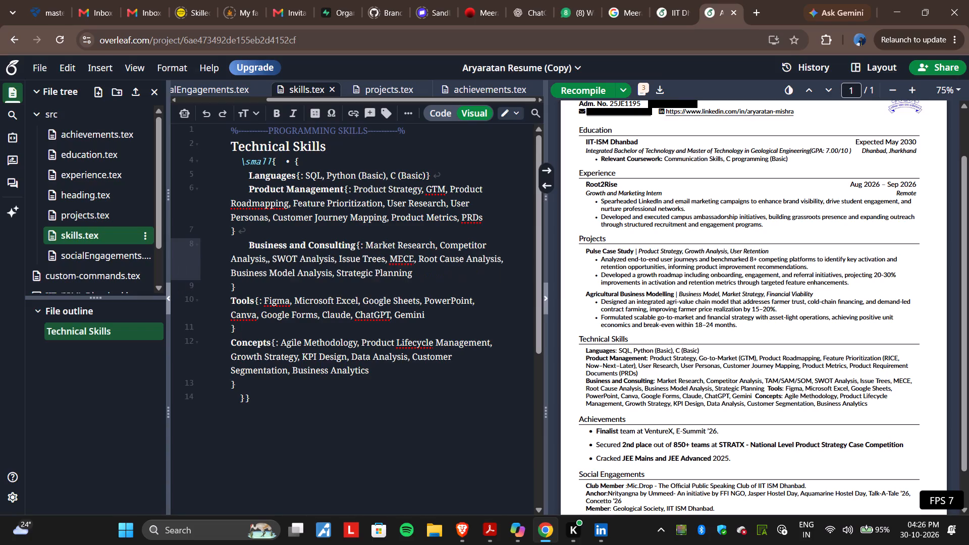
key(BackSpace)
Delete "SWOT Analysis" and its extra comma from the Business and Consulting skills.
key(Right)
key(Right)
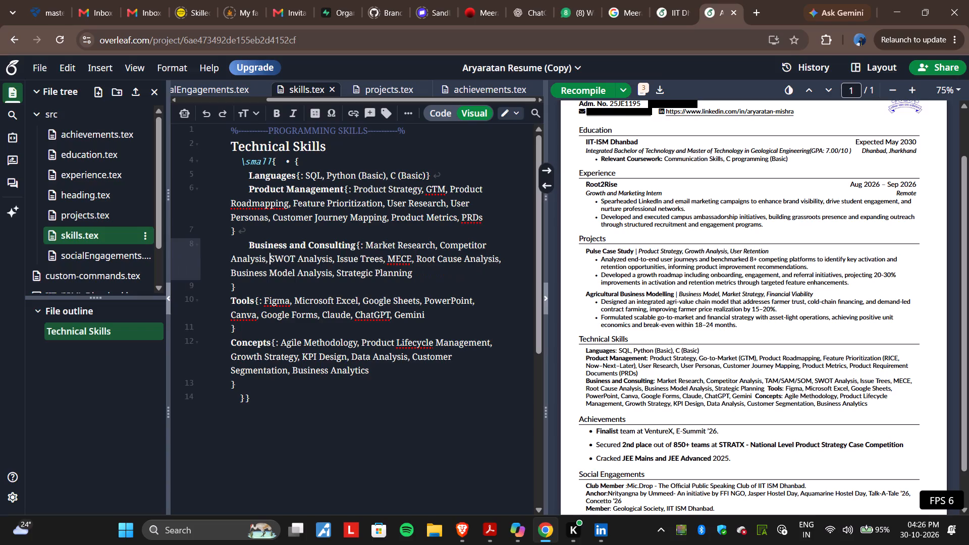
key(shift+Right)
key(shift+Right)
key(shift+Right)
key(shift+Right)
key(shift+Right)
key(shift+Right)
key(shift+Right)
key(shift+Right)
key(shift+Right)
key(shift+Right)
key(shift+Right)
key(shift+Right)
key(shift+Right)
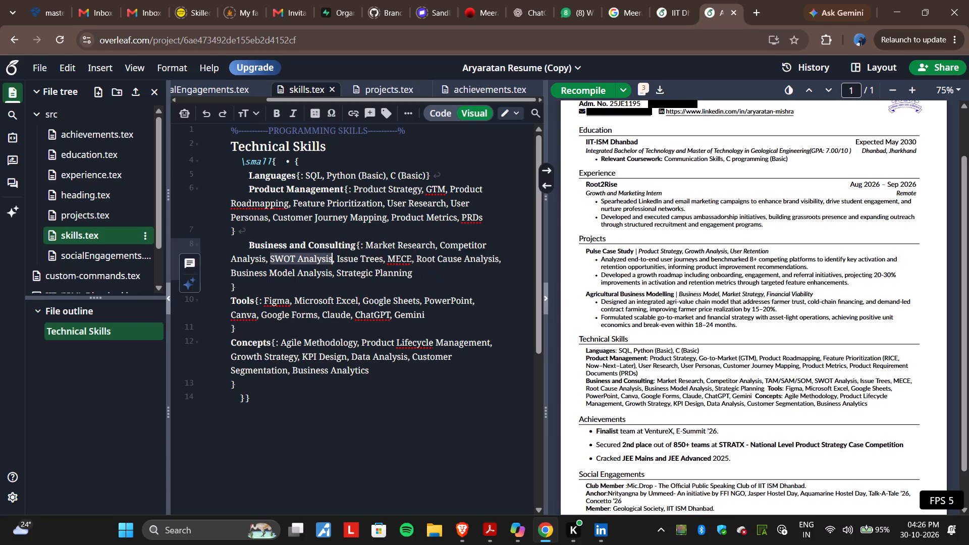
key(BackSpace)
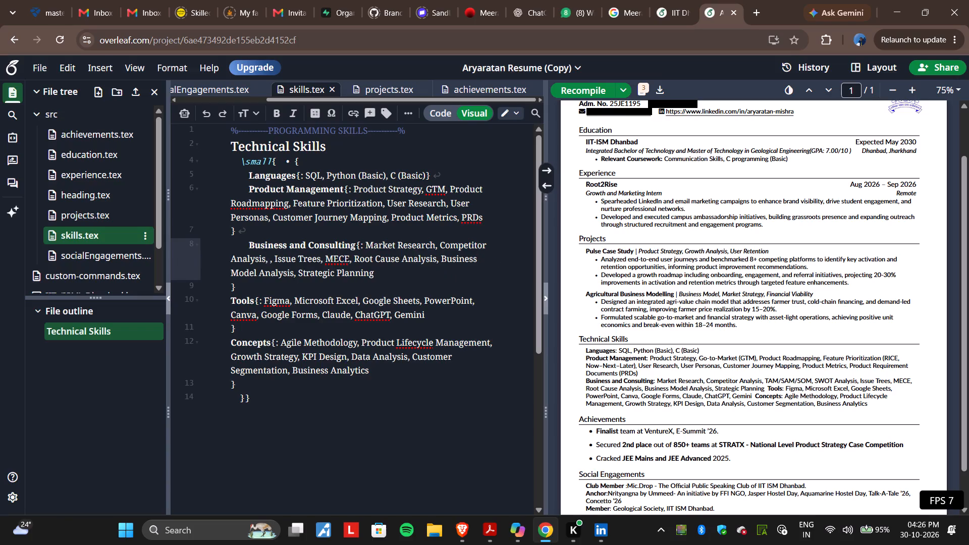
key(BackSpace)
key(BackSpace)
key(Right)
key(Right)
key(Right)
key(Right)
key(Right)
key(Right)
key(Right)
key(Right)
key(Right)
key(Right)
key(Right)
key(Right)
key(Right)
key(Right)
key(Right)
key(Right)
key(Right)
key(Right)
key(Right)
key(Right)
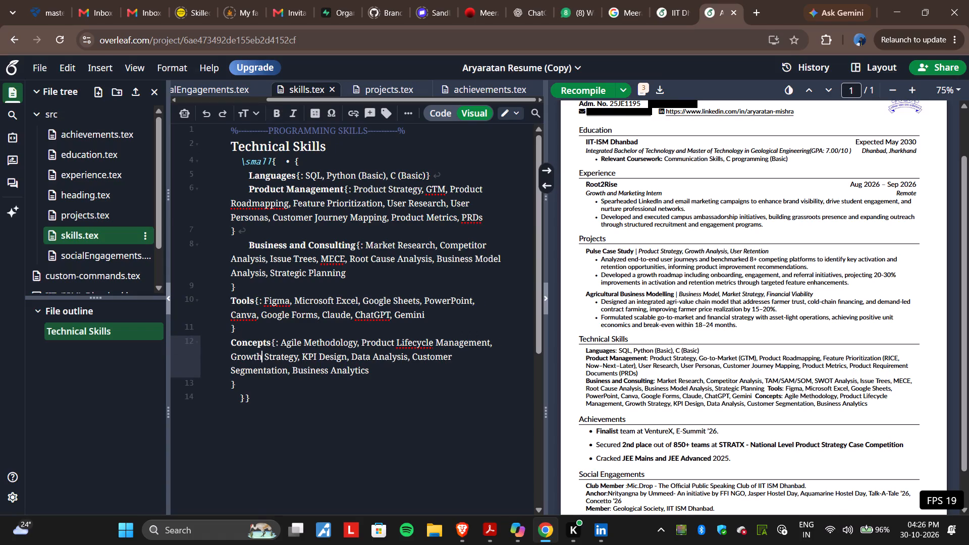
Recompile the resume and check the updated page from the Social Engagements section back up to the heading.
click(588, 92)
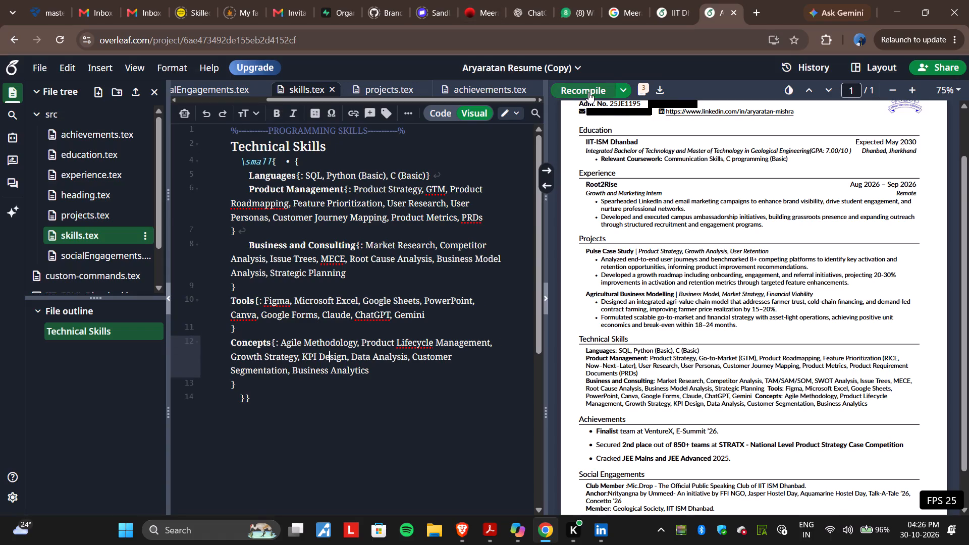
scroll(661, 321, down, 2)
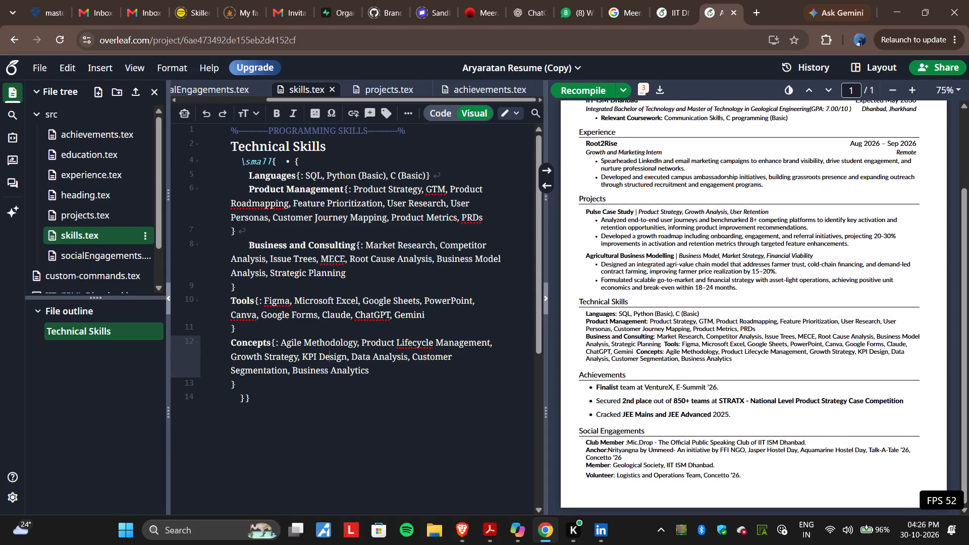
scroll(625, 301, up, 1)
scroll(601, 362, up, 1)
scroll(274, 171, up, 2)
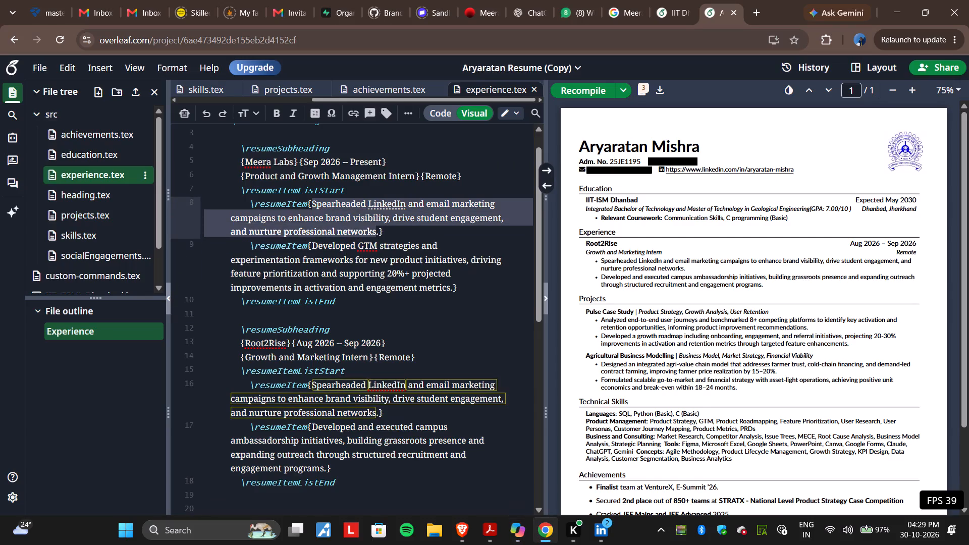
drag(375, 233, 375, 232)
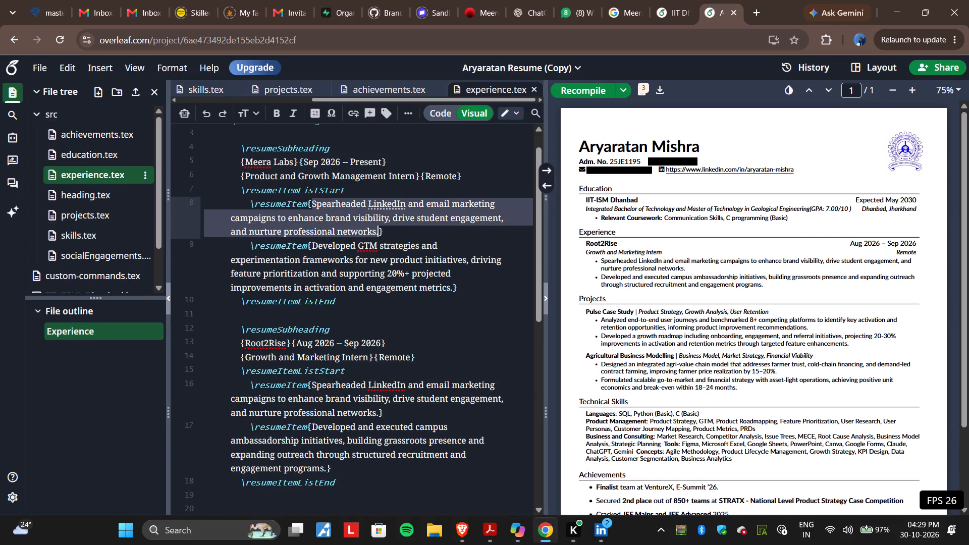
key(ctrl+v)
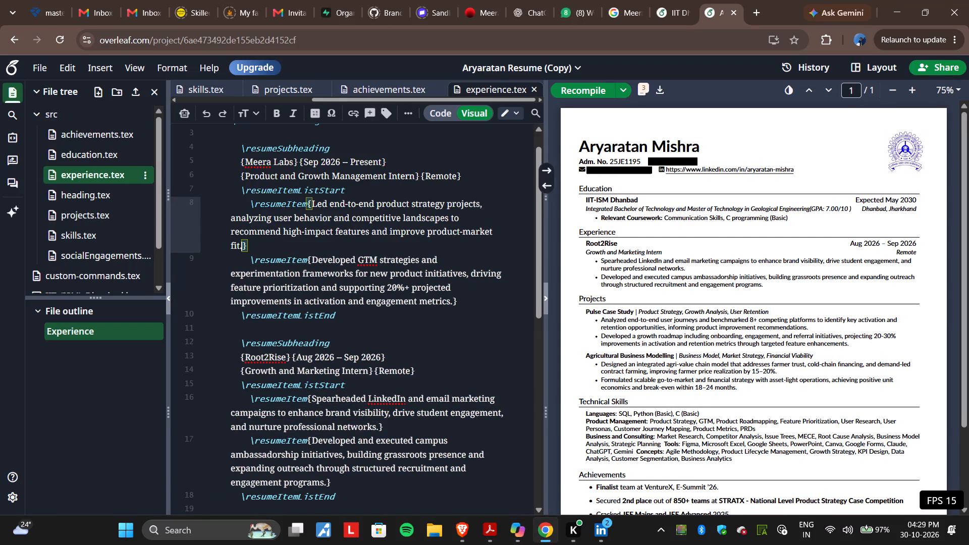
click(445, 247)
click(407, 385)
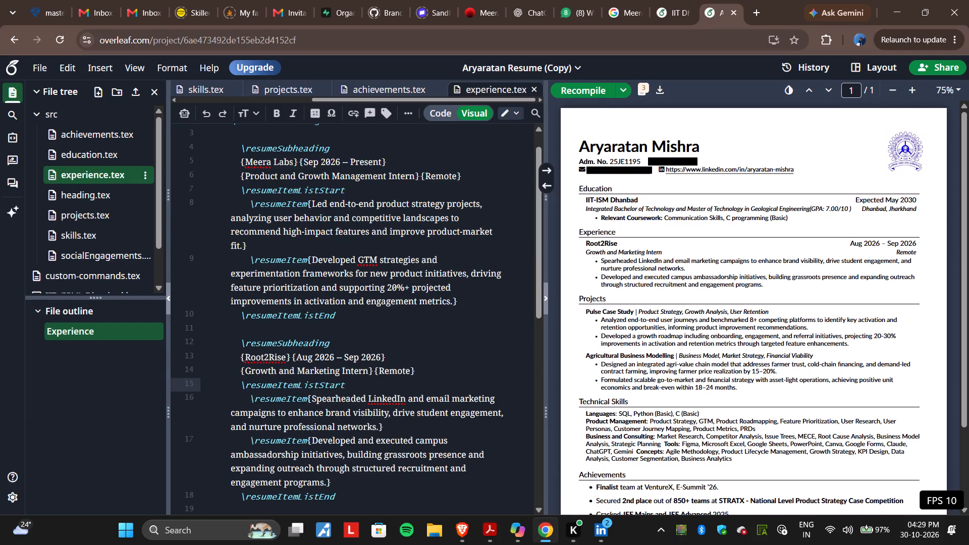
Recompile the resume and check the new Meera Labs entry and the page layout in the PDF preview.
click(573, 94)
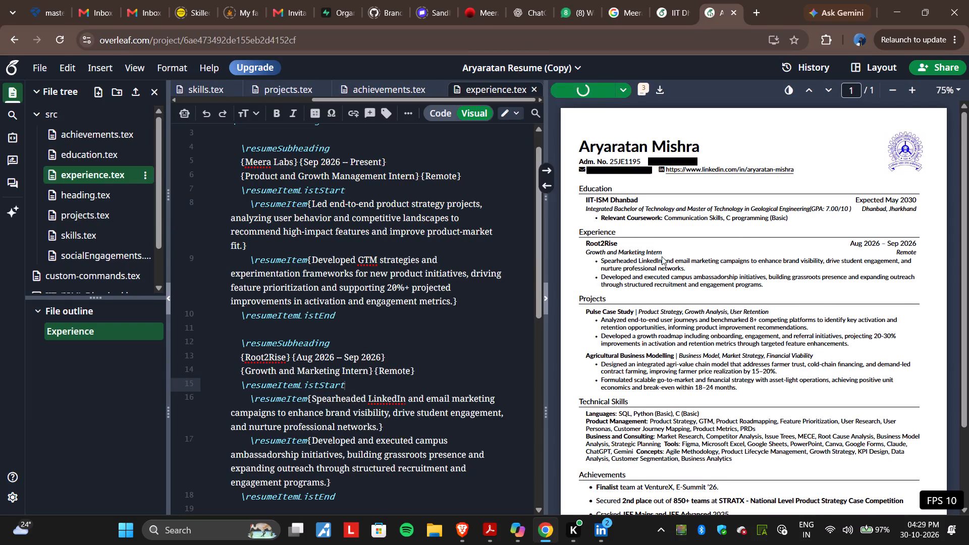
scroll(662, 256, down, 1)
scroll(663, 338, down, 1)
key(Left)
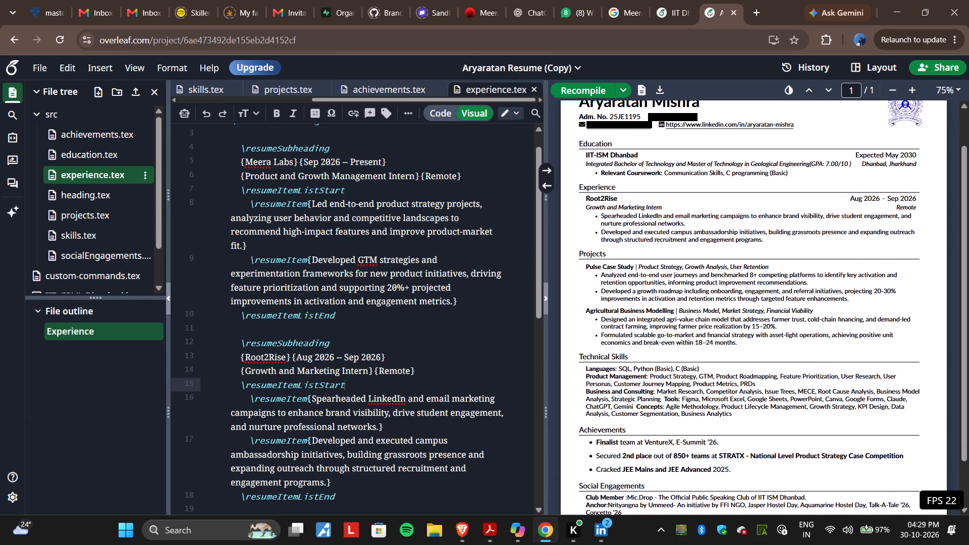
scroll(606, 253, down, 1)
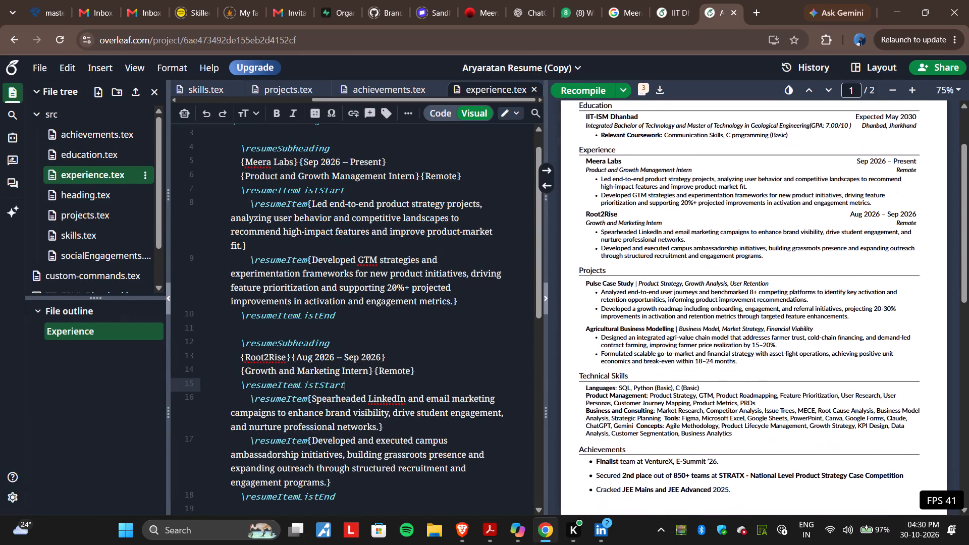
scroll(606, 253, down, 3)
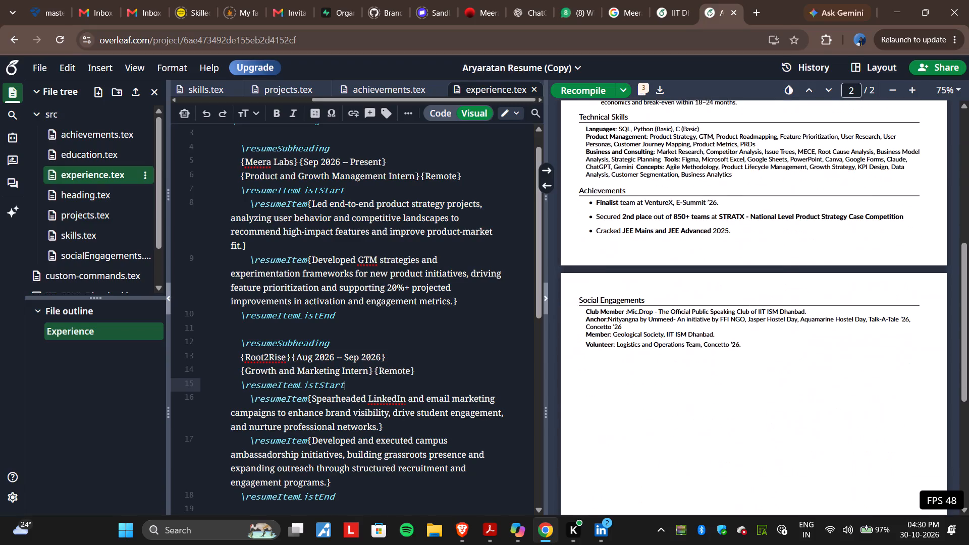
scroll(588, 324, up, 4)
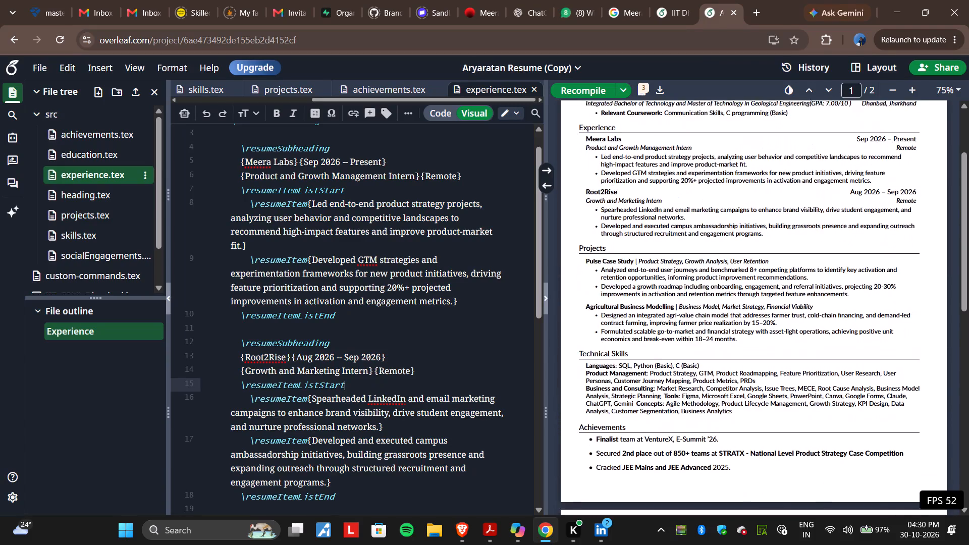
scroll(588, 324, up, 2)
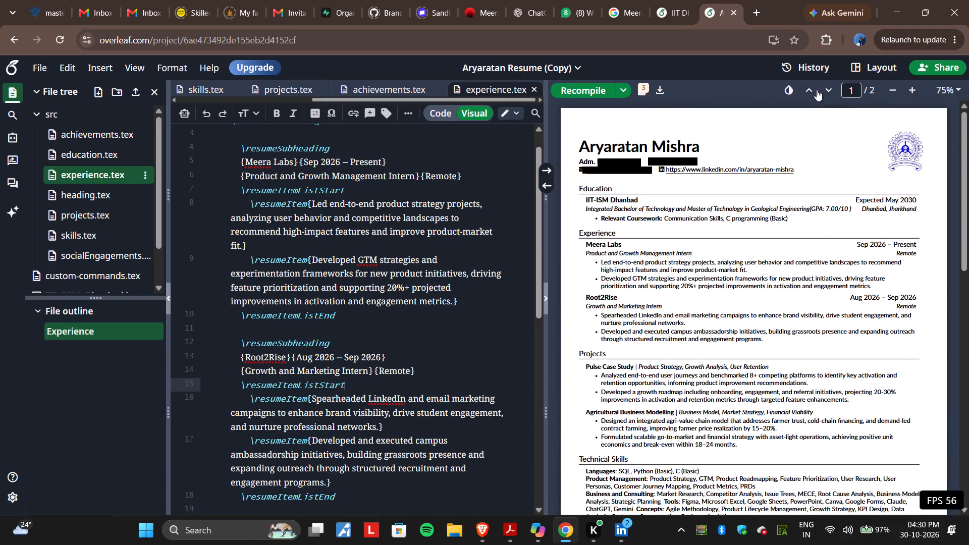
Review the Experience source in experience.tex alongside the first page of the compiled resume.
scroll(729, 300, down, 1)
scroll(609, 202, down, 1)
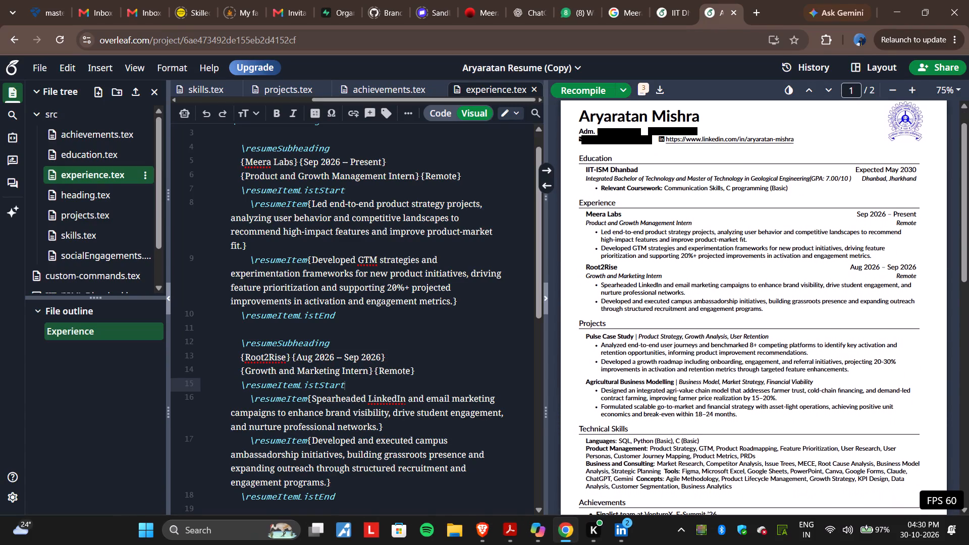
scroll(524, 224, up, 1)
scroll(442, 331, down, 2)
scroll(442, 331, up, 4)
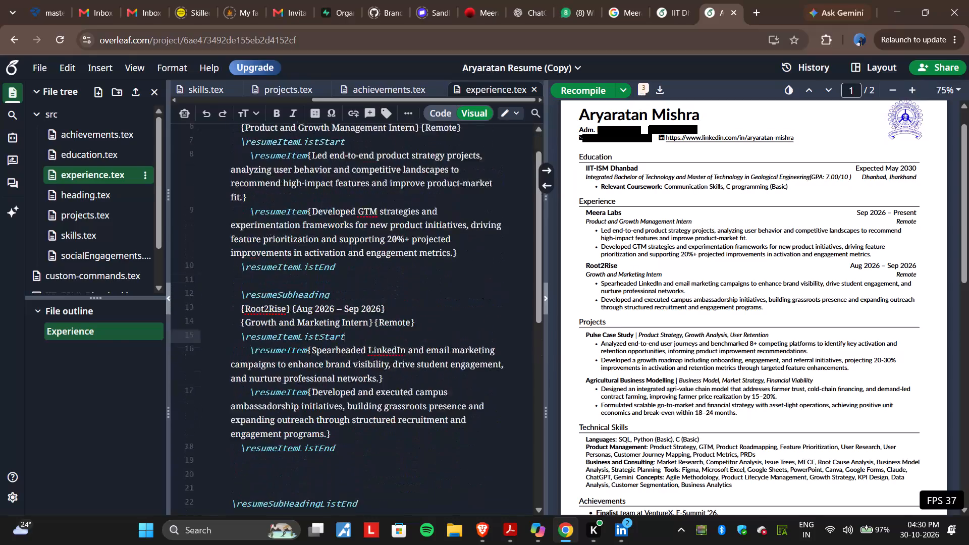
scroll(465, 293, down, 4)
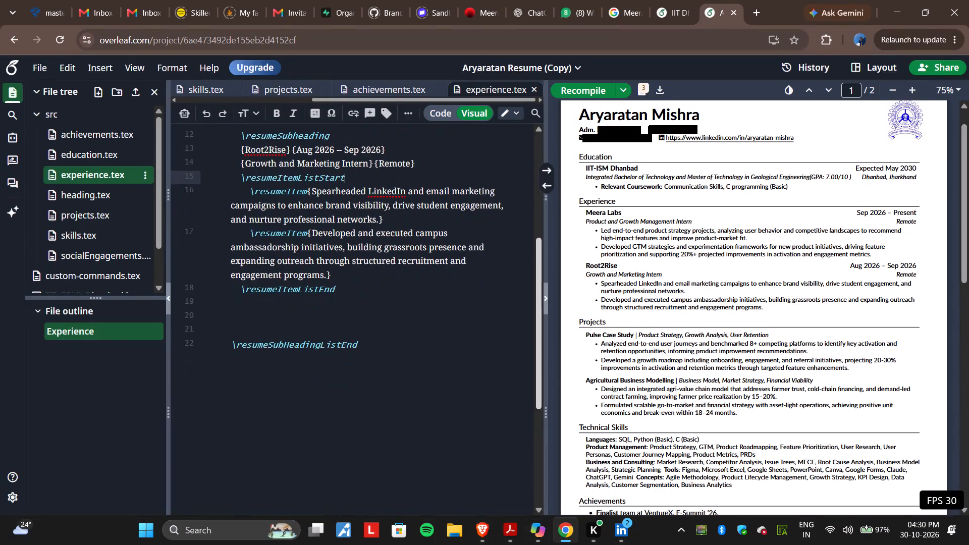
scroll(621, 245, up, 1)
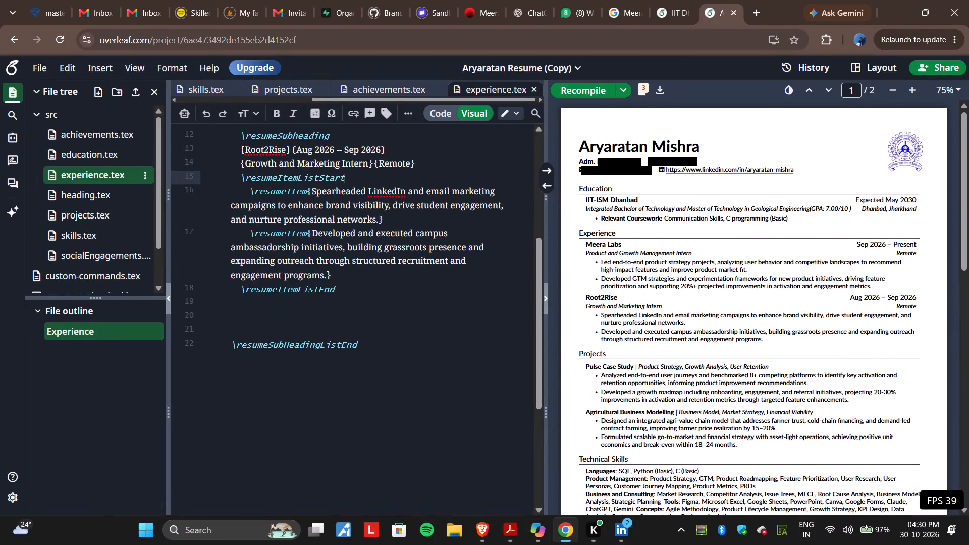
scroll(431, 249, up, 9)
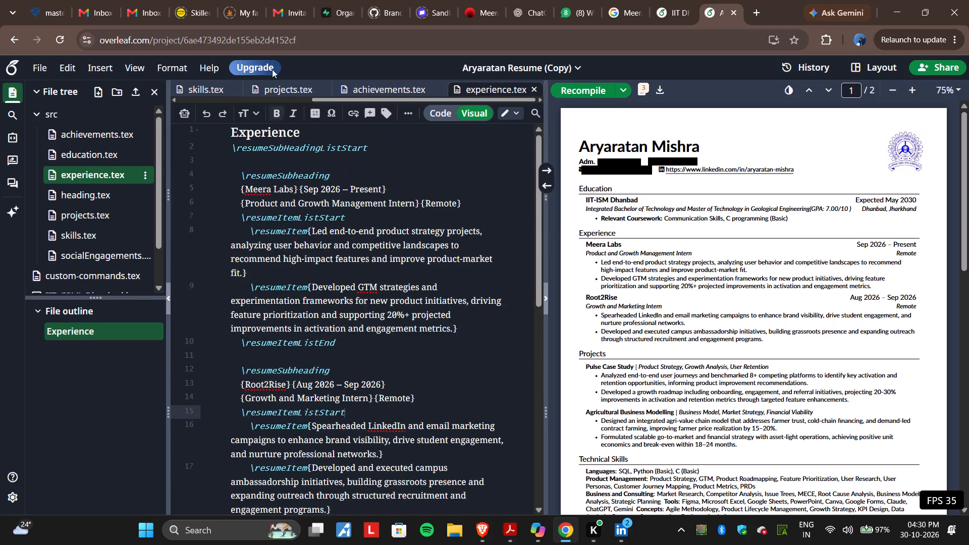
Examine custom-commands.tex, the IIT (ISM) Dhanbad logo image and resume.tex, including the available text styles.
click(103, 266)
scroll(103, 266, down, 1)
click(98, 281)
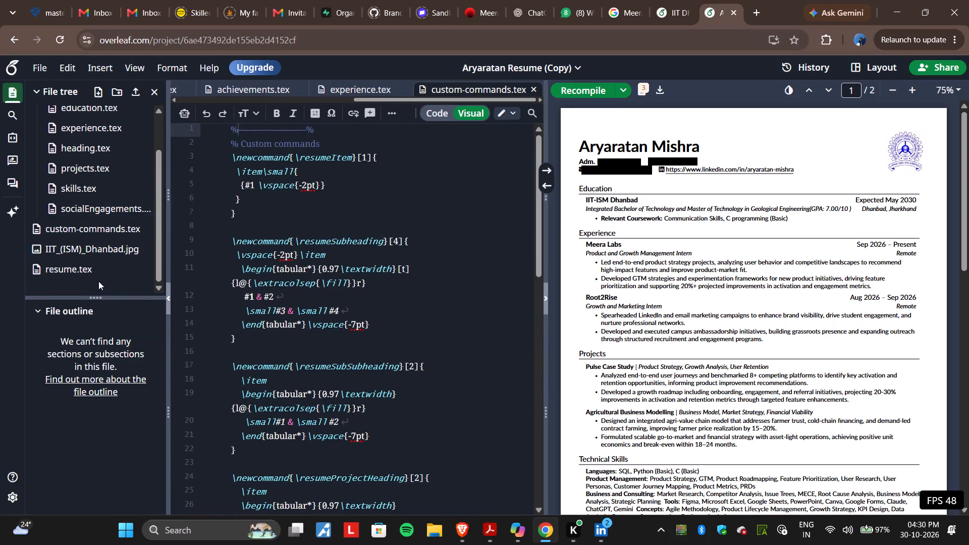
click(98, 252)
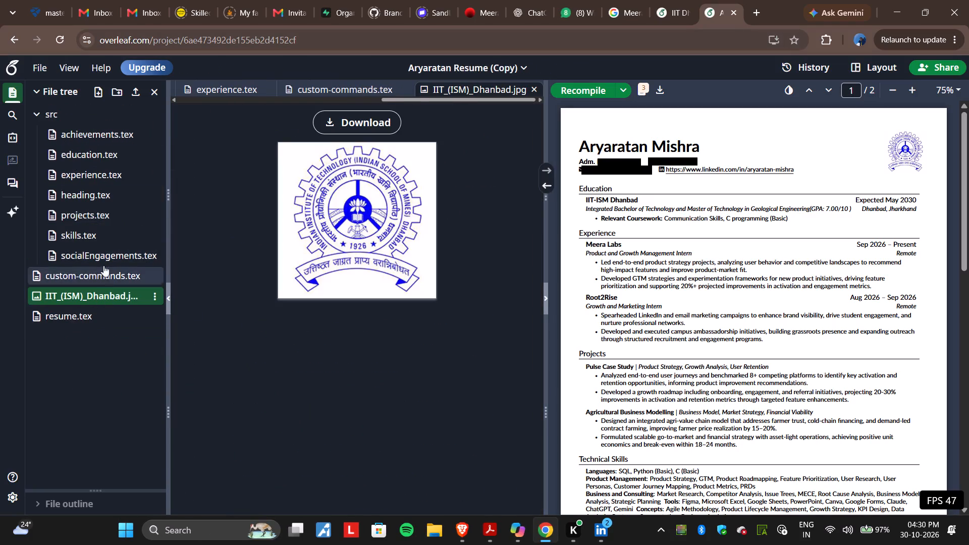
click(103, 310)
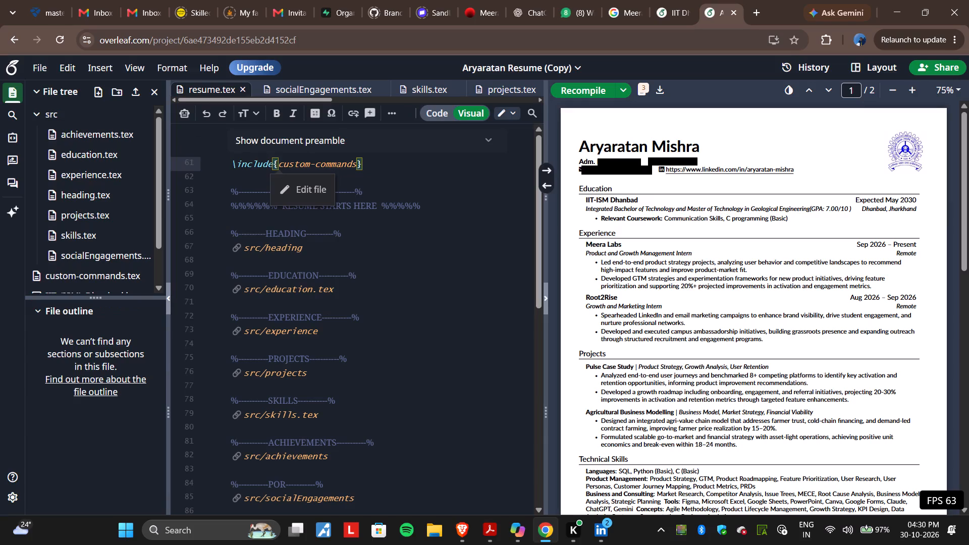
click(491, 163)
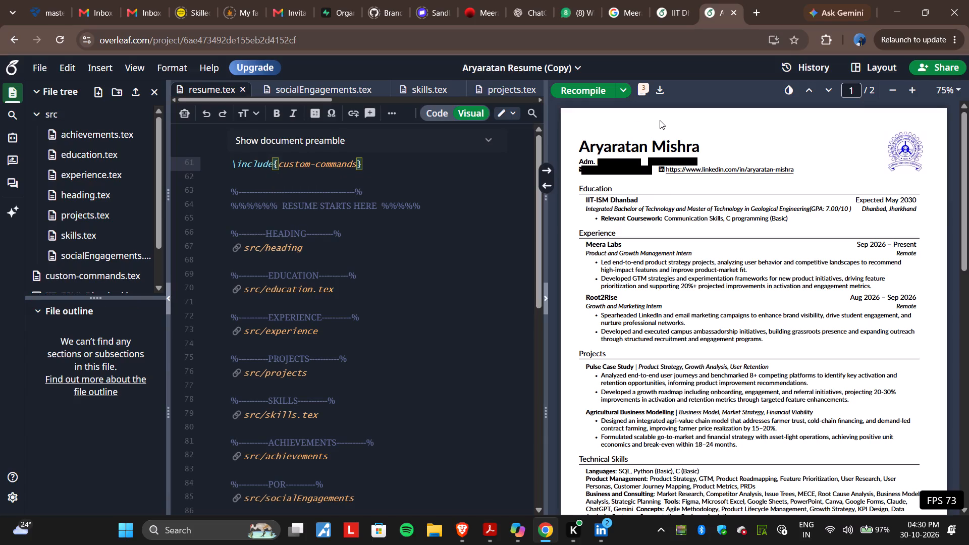
click(660, 120)
click(240, 107)
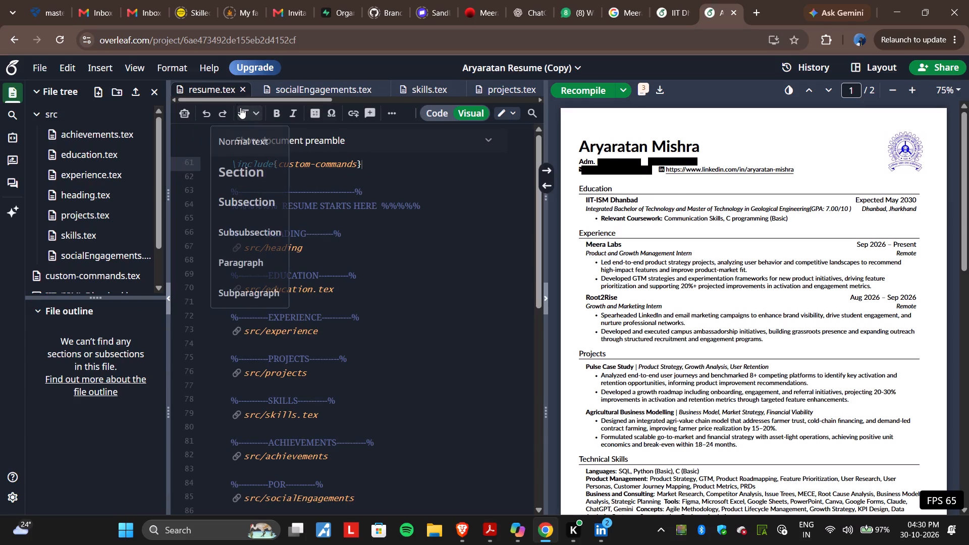
click(240, 107)
scroll(91, 259, up, 6)
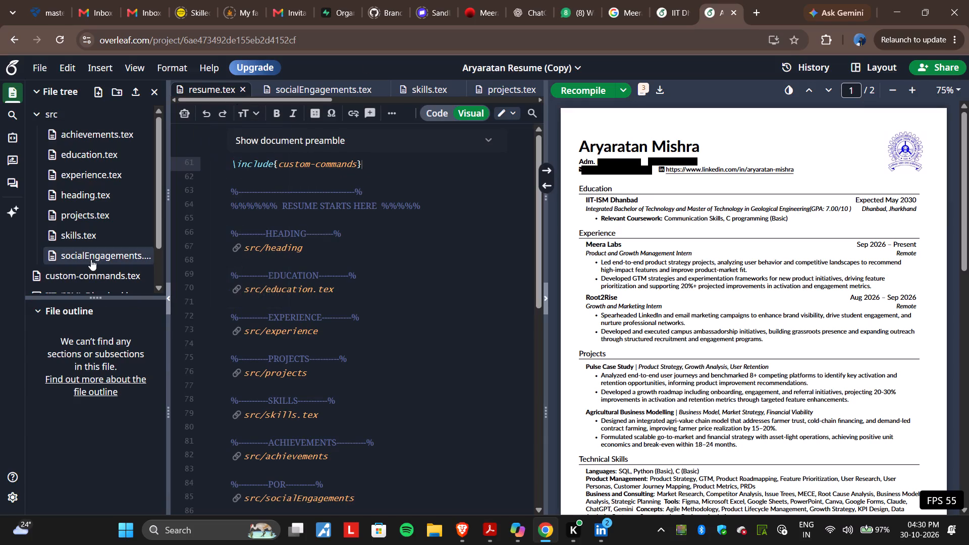
Open achievements.tex, examine the text style options, select all three achievement bullets and inspect the editing mode options.
click(104, 134)
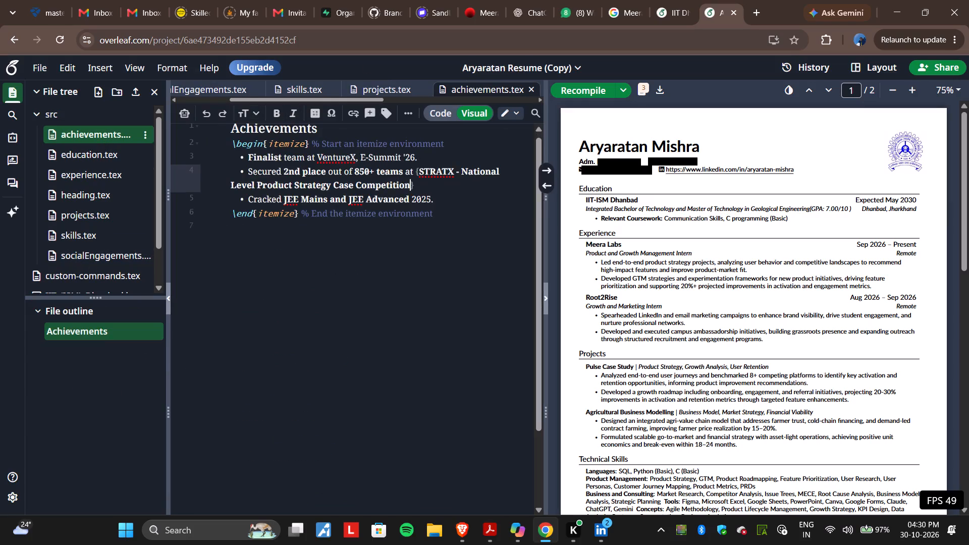
click(299, 158)
click(253, 111)
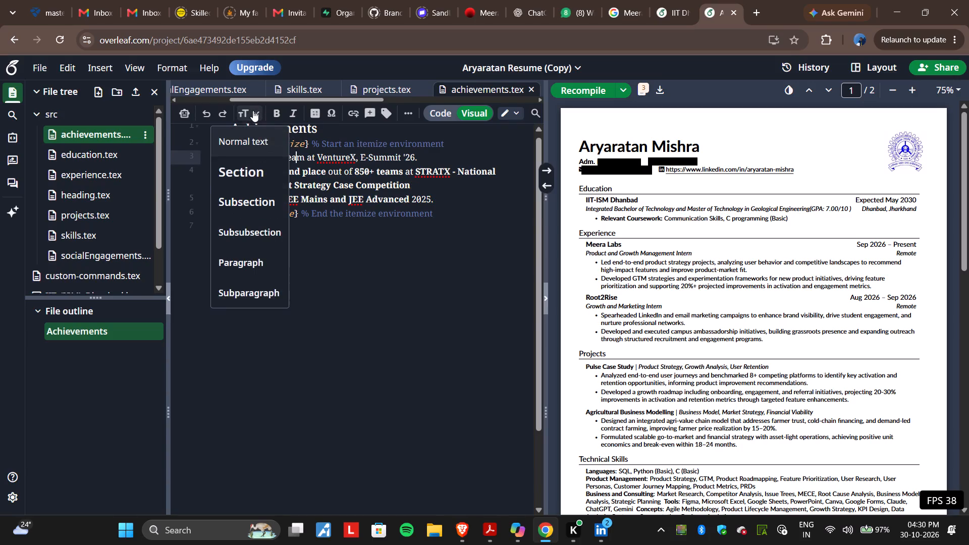
click(403, 393)
drag(452, 192, 233, 162)
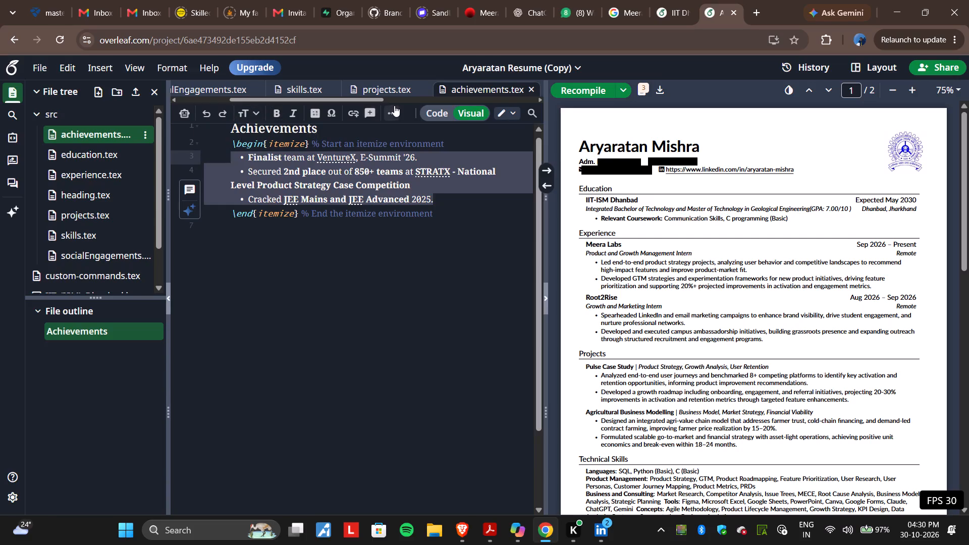
click(511, 115)
click(511, 115)
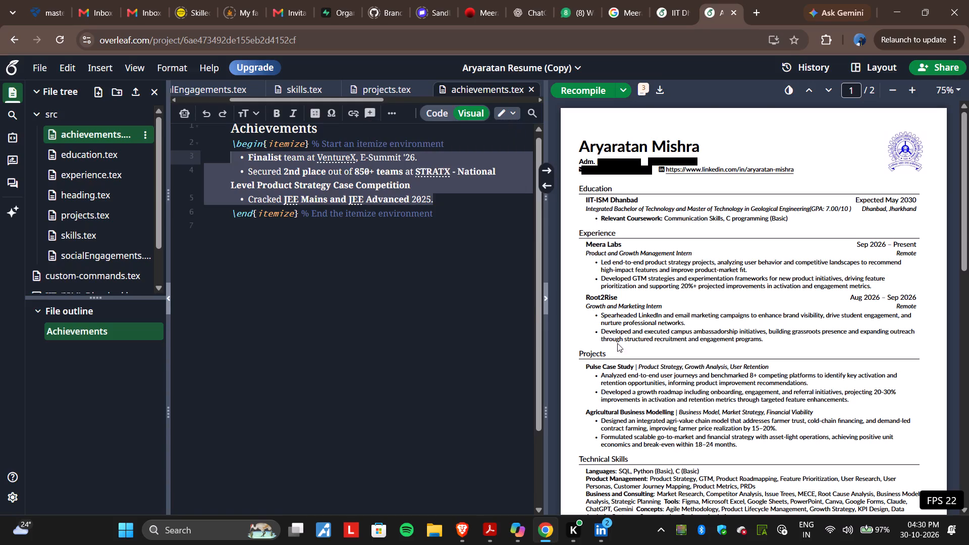
Zoom the PDF preview out to 48% to inspect how the sections split across pages, and return to 75%.
scroll(617, 224, down, 3)
scroll(715, 310, up, 4)
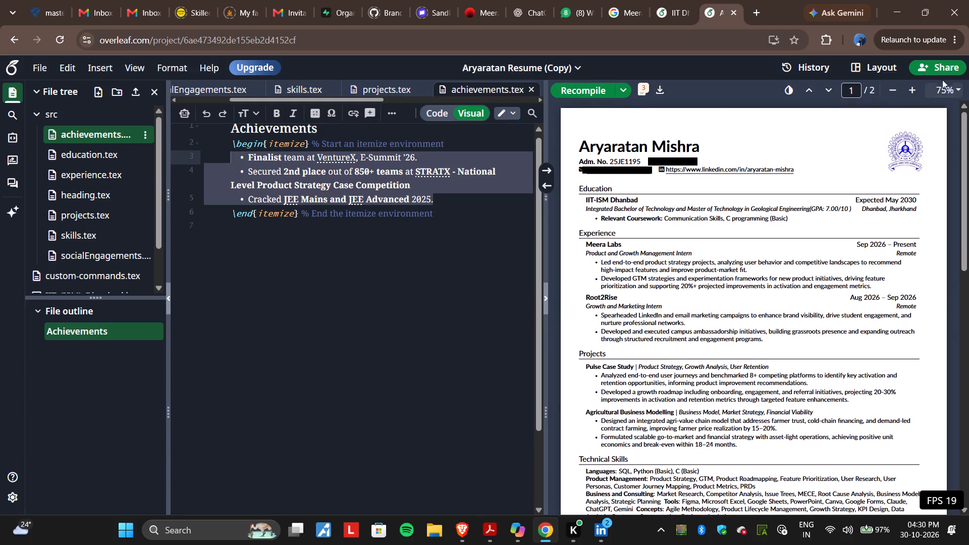
click(889, 86)
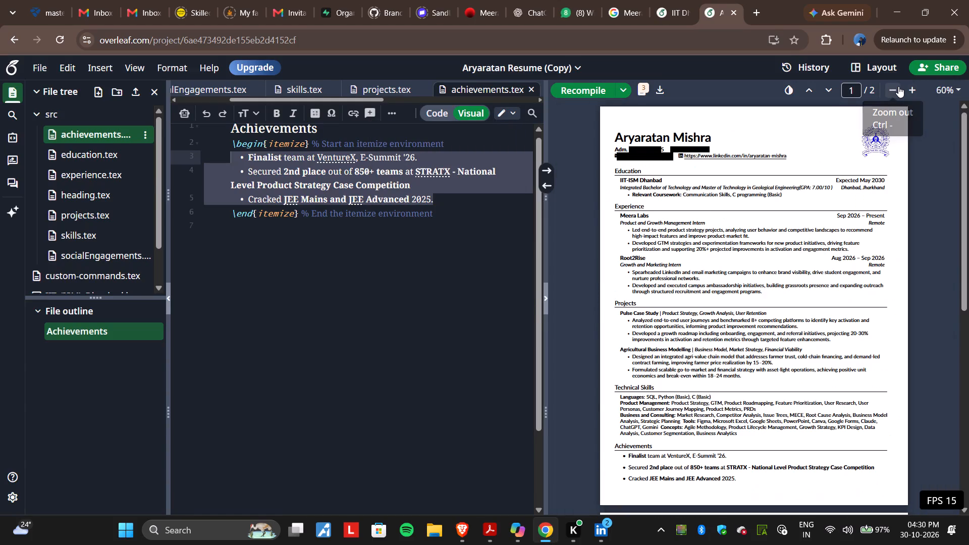
click(898, 86)
drag(898, 86, 827, 272)
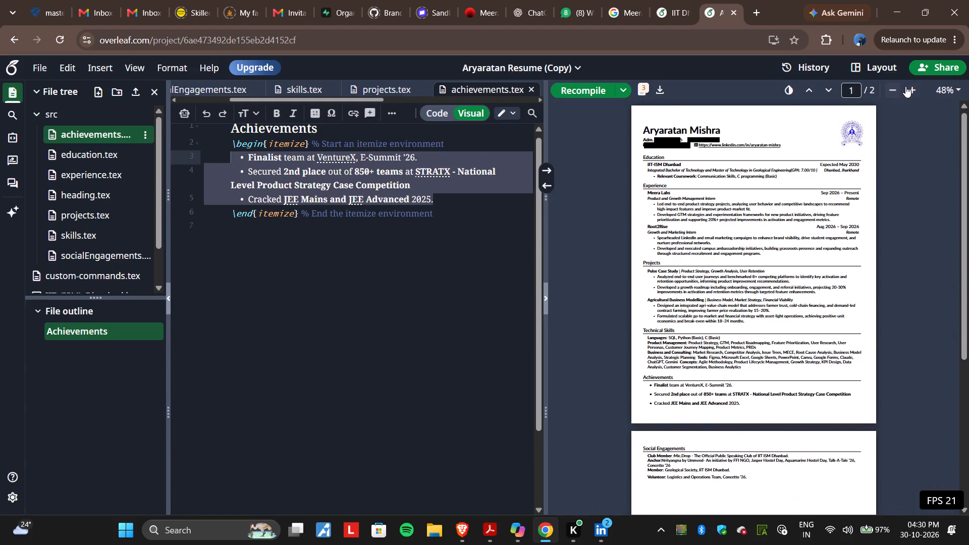
click(905, 86)
click(905, 86)
scroll(772, 343, down, 1)
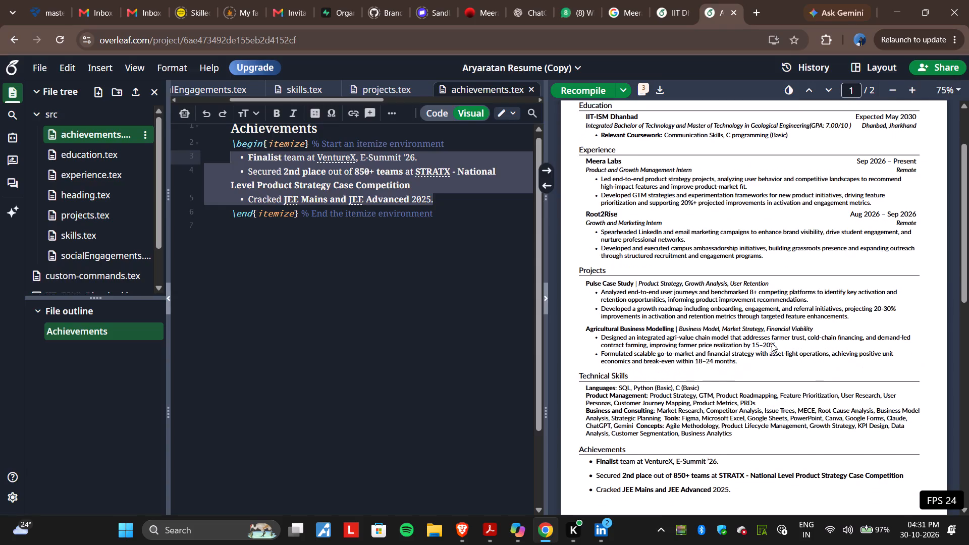
scroll(772, 343, down, 2)
scroll(597, 206, up, 1)
scroll(597, 206, down, 1)
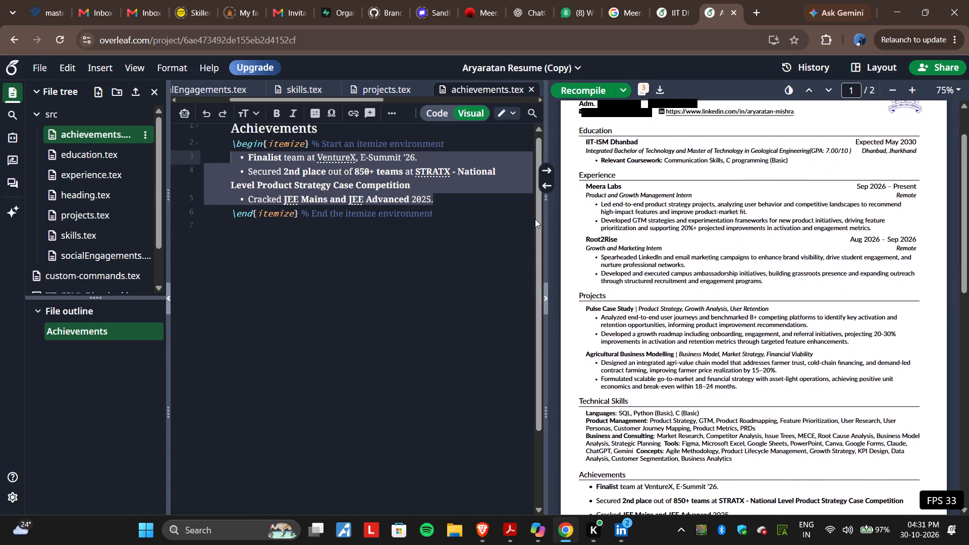
Review the sources of achievements.tex, experience.tex and socialEngagements.tex alongside the compiled resume.
click(471, 264)
scroll(471, 264, down, 1)
scroll(390, 262, up, 1)
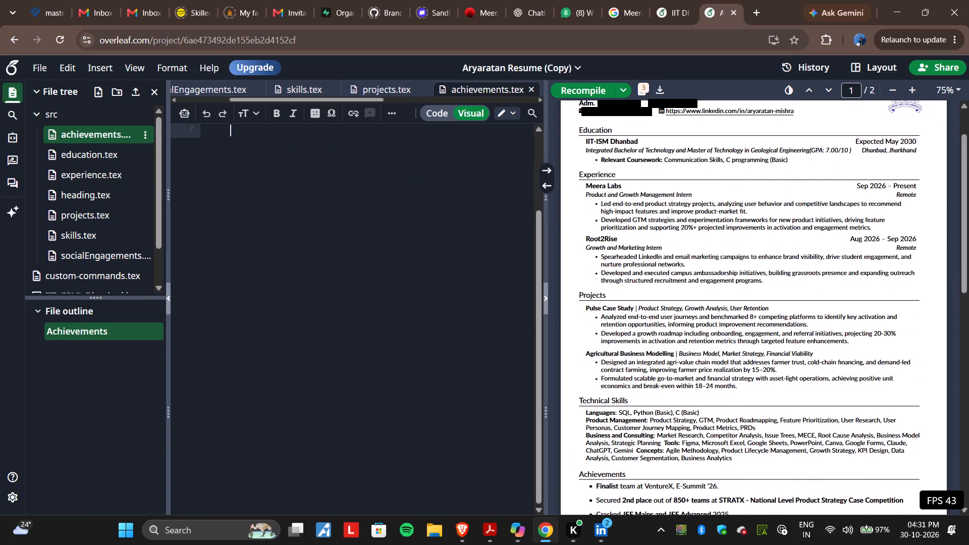
scroll(390, 262, up, 3)
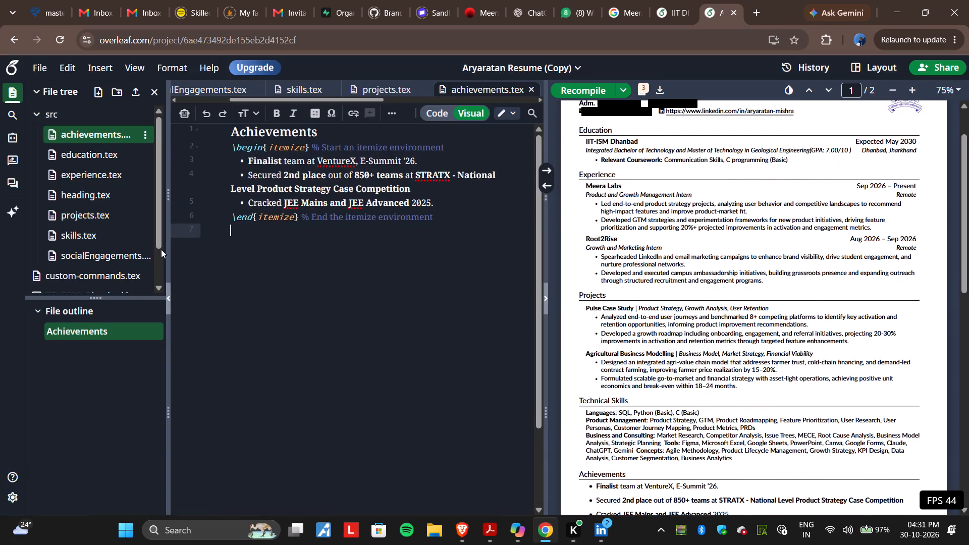
click(107, 172)
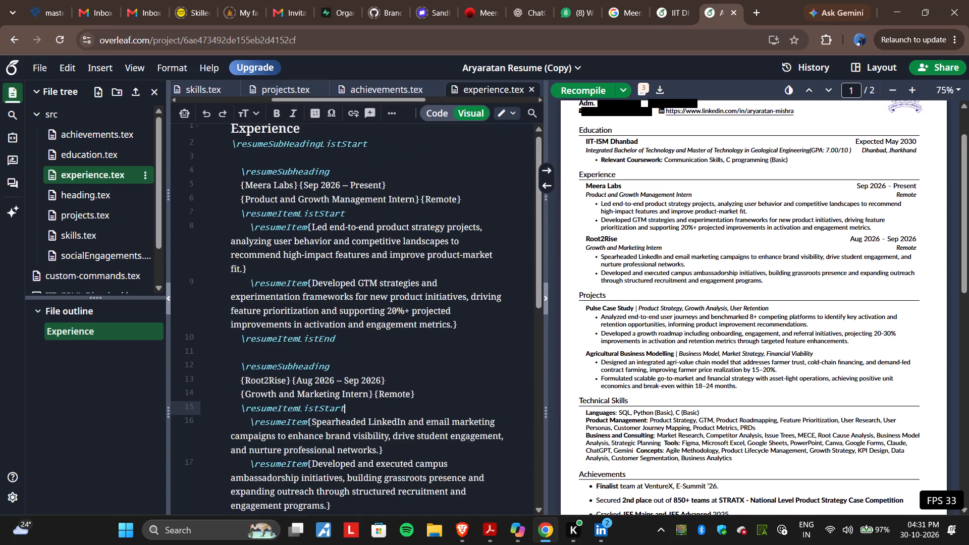
scroll(354, 402, down, 1)
scroll(117, 203, down, 1)
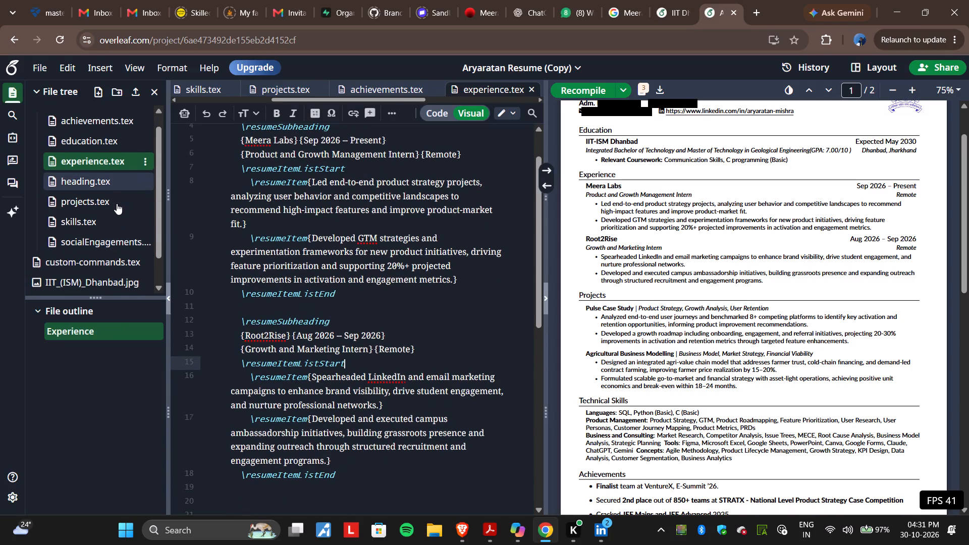
click(104, 240)
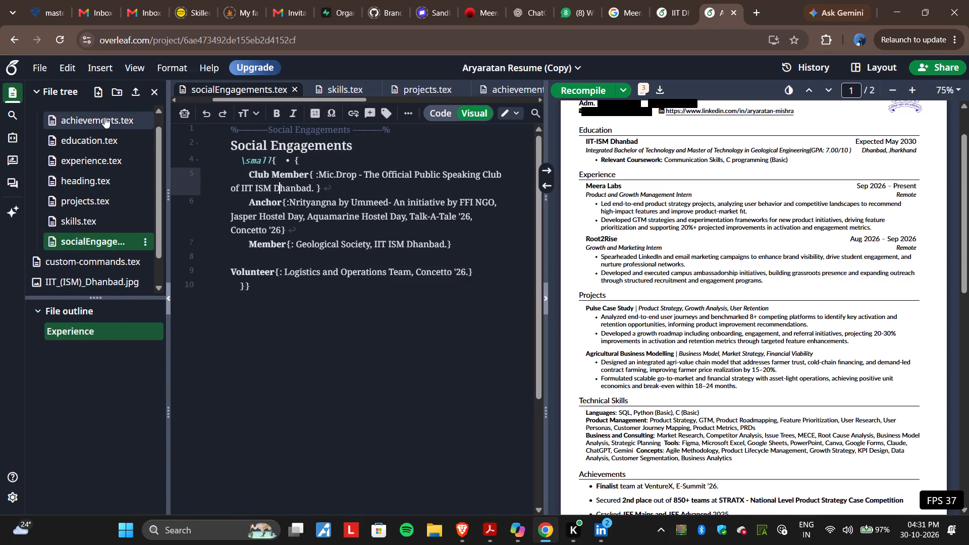
scroll(110, 195, up, 1)
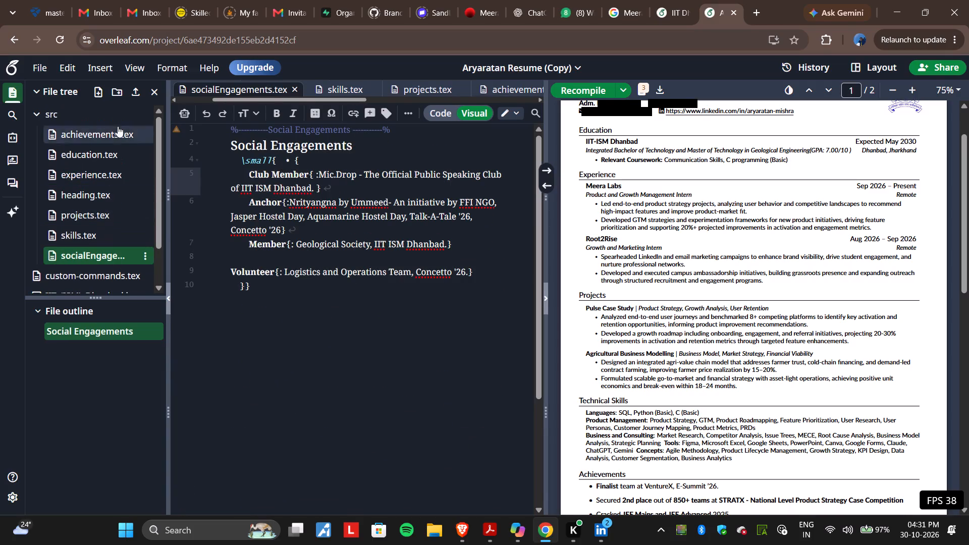
Delete the whole Concepts entry at the end of Technical Skills in skills.tex and recompile the resume.
click(114, 237)
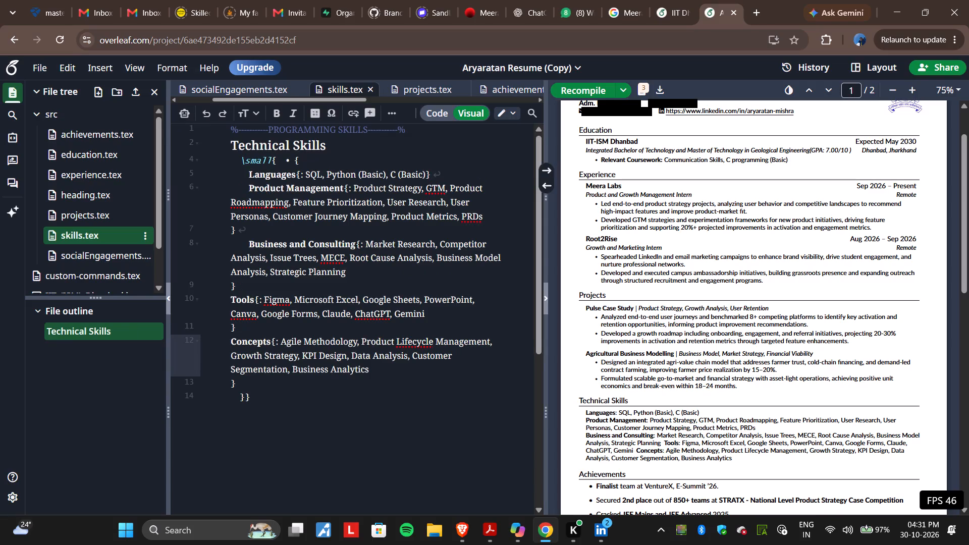
right_click(247, 176)
click(247, 176)
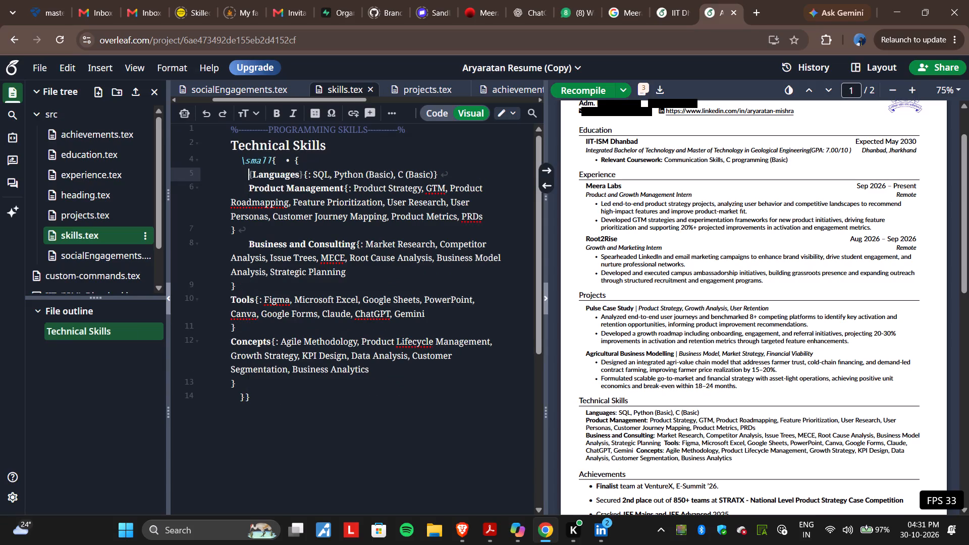
click(228, 342)
drag(228, 342, 284, 348)
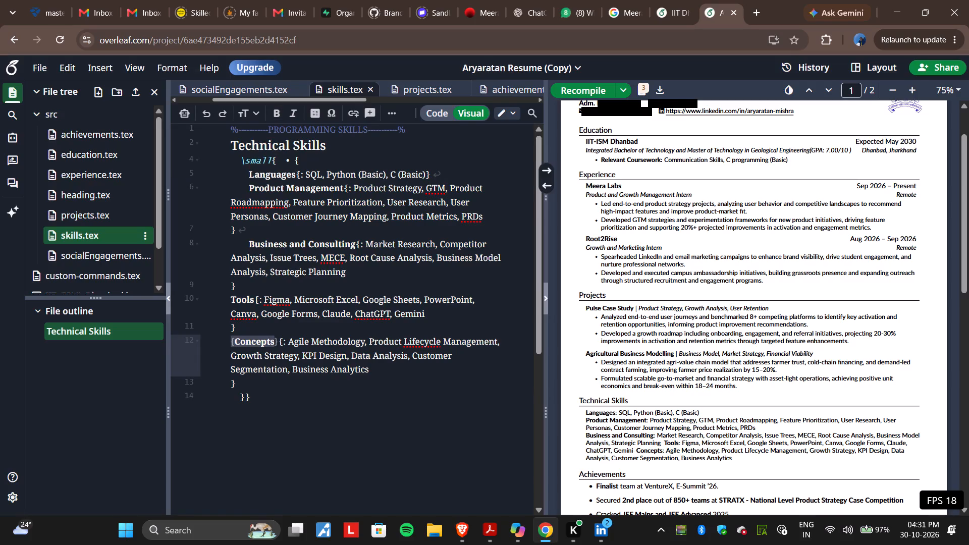
drag(284, 348, 373, 384)
key(BackSpace)
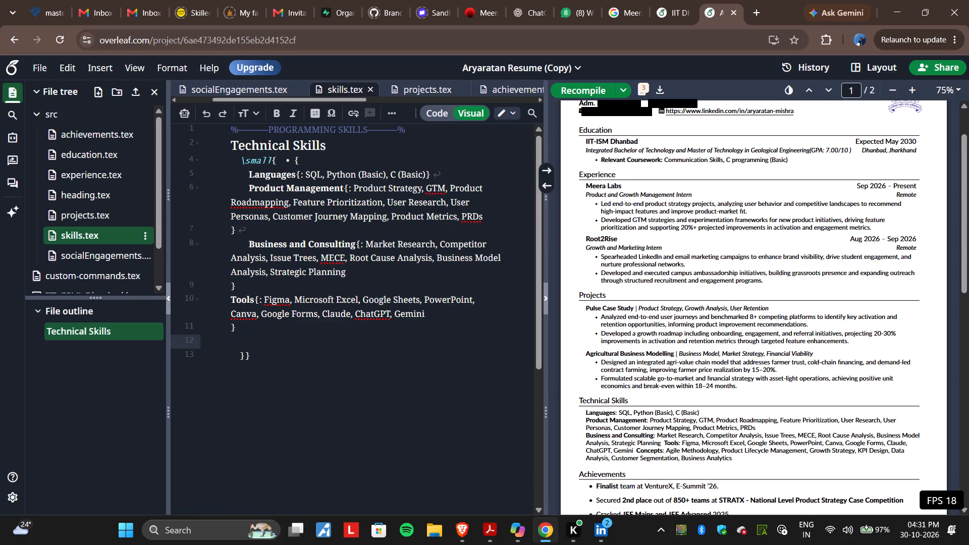
key(BackSpace)
scroll(388, 366, right, 1)
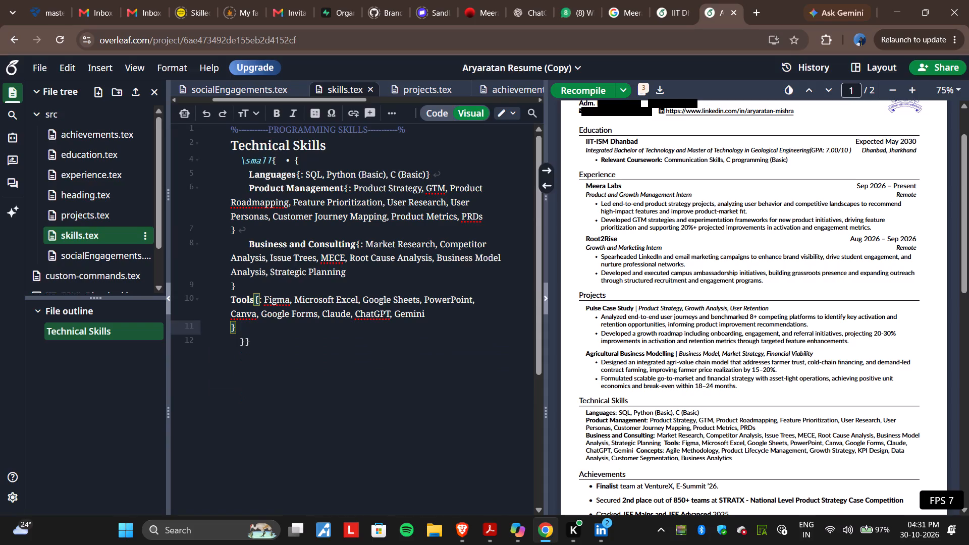
scroll(391, 365, right, 1)
click(598, 87)
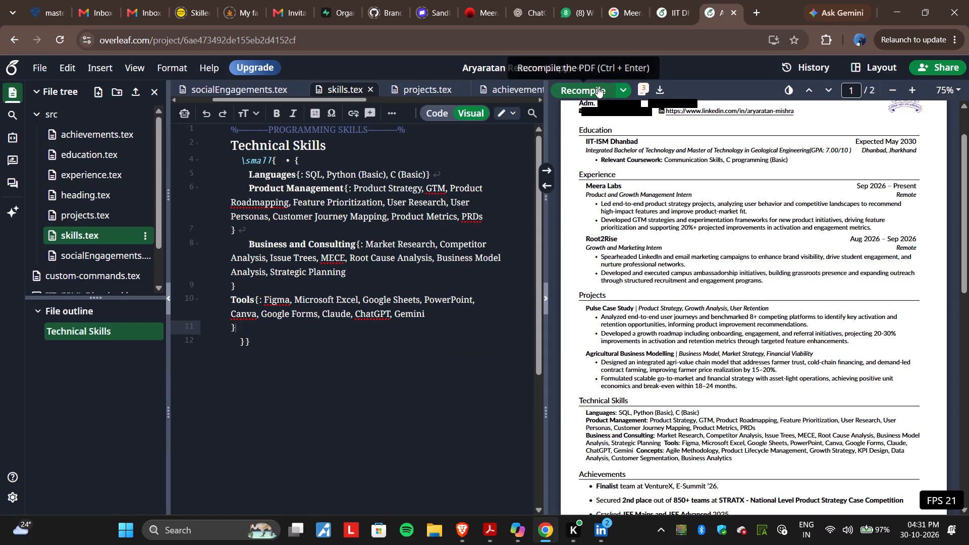
Examine both pages of the recompiled resume to see how the sections split across the page break.
scroll(666, 334, down, 3)
scroll(559, 328, up, 2)
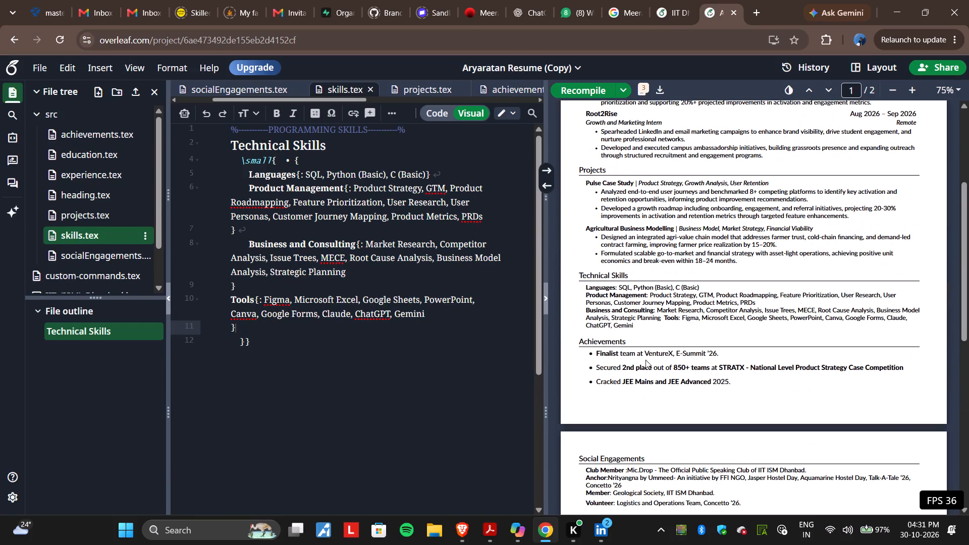
scroll(665, 404, up, 1)
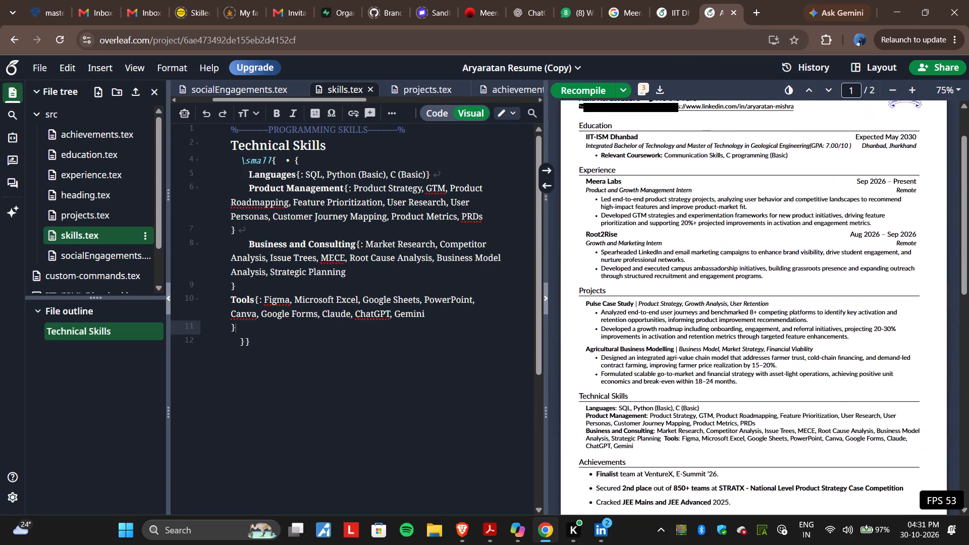
scroll(573, 315, up, 1)
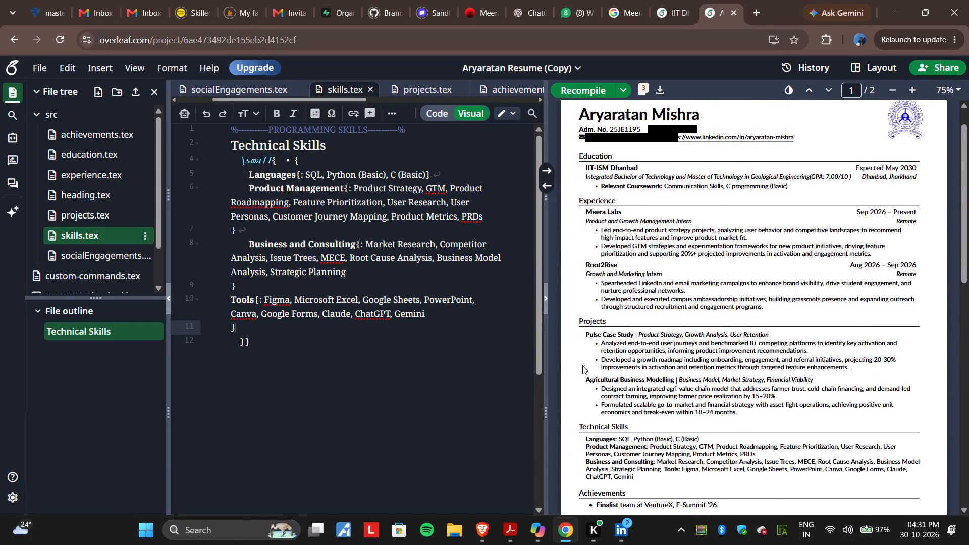
scroll(612, 250, down, 3)
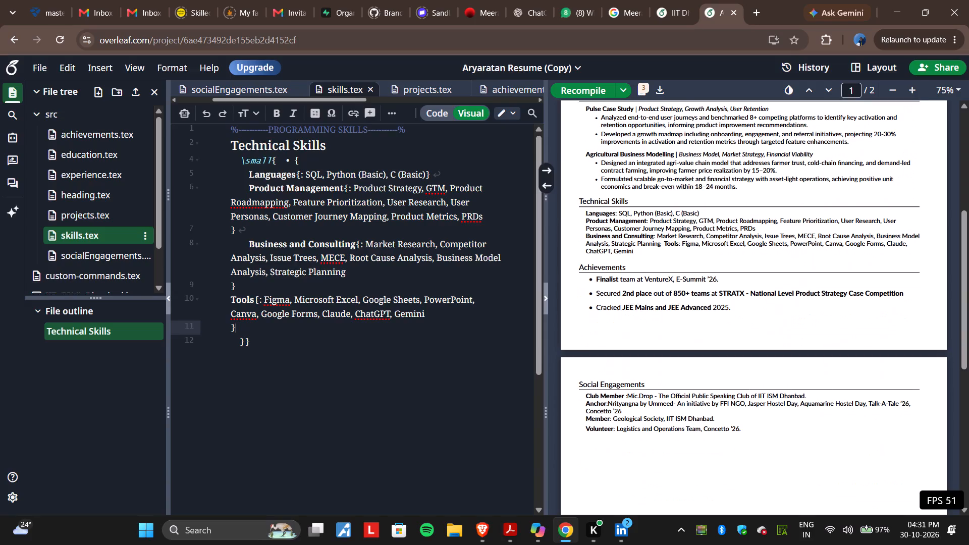
scroll(613, 262, up, 3)
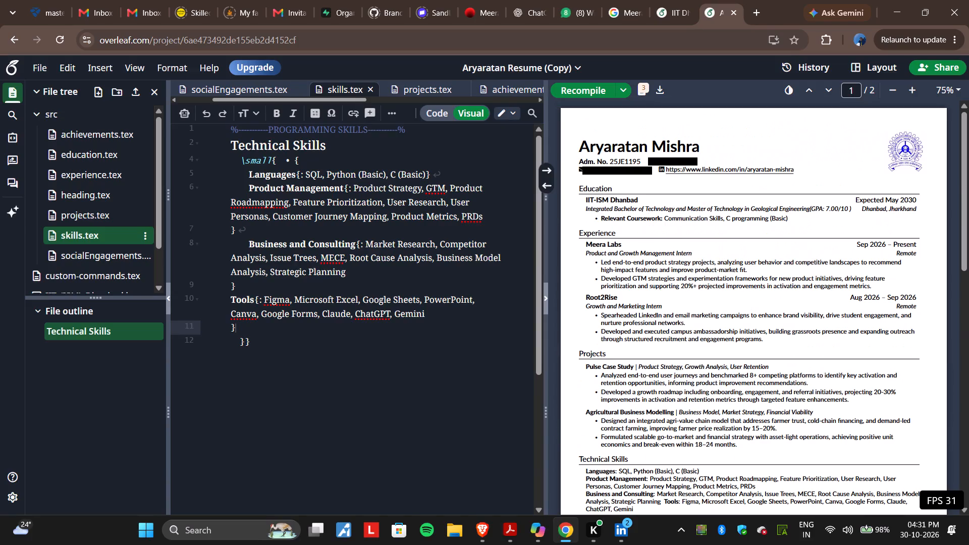
scroll(613, 262, down, 2)
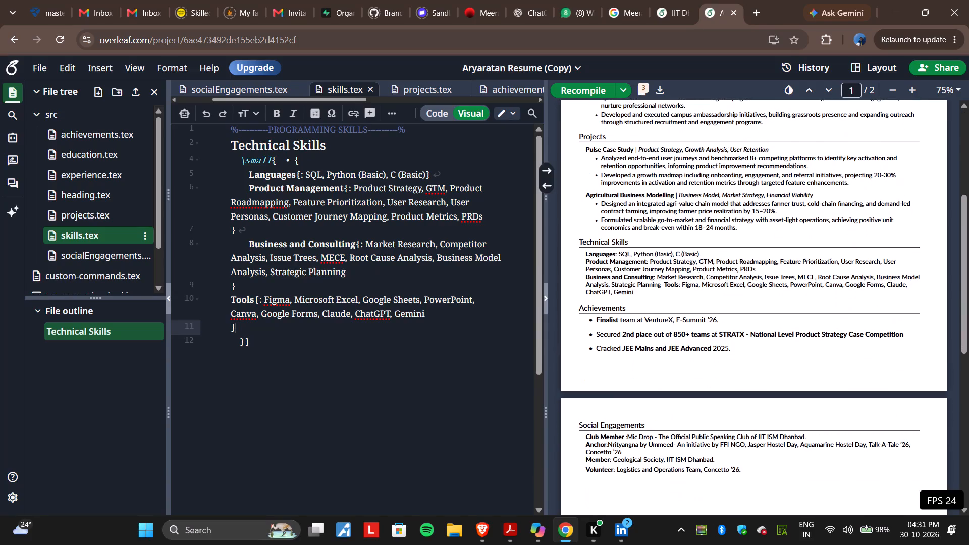
scroll(613, 262, down, 2)
scroll(630, 196, down, 1)
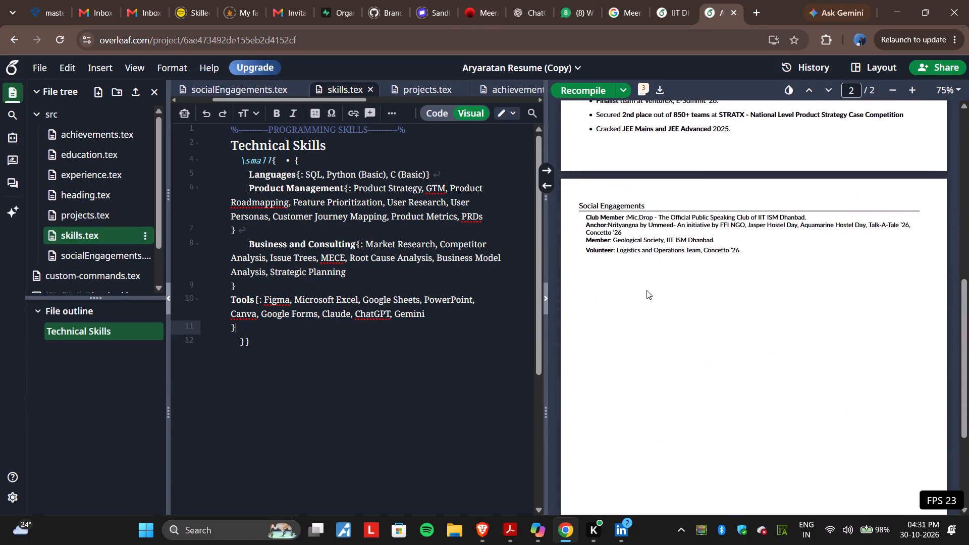
scroll(603, 370, up, 2)
scroll(561, 363, up, 6)
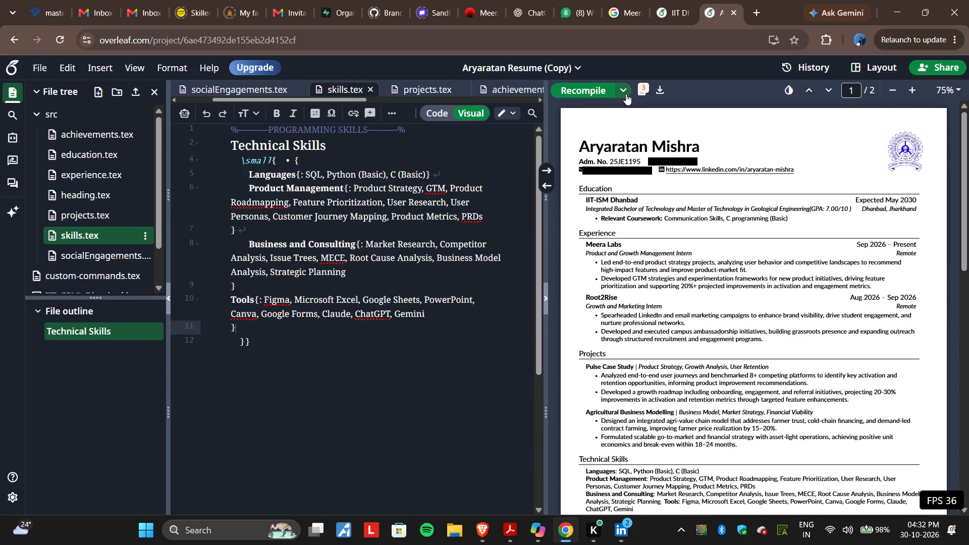
scroll(620, 266, down, 2)
scroll(539, 189, down, 3)
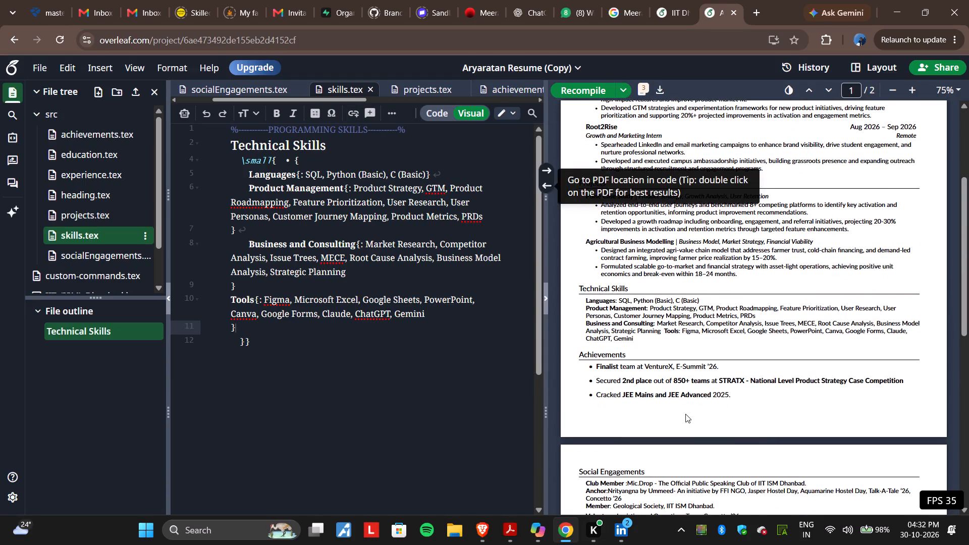
scroll(685, 414, down, 1)
scroll(560, 248, down, 3)
scroll(647, 188, up, 1)
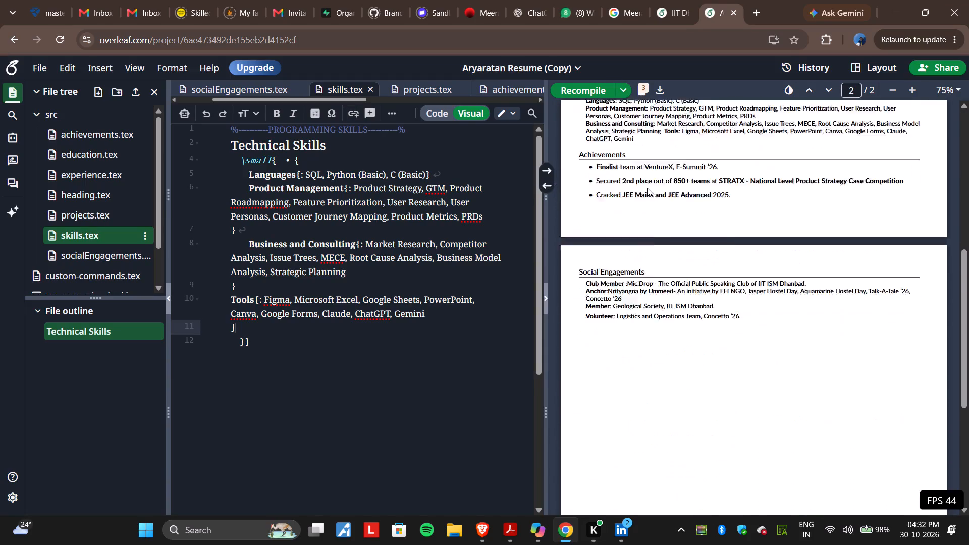
scroll(647, 188, up, 2)
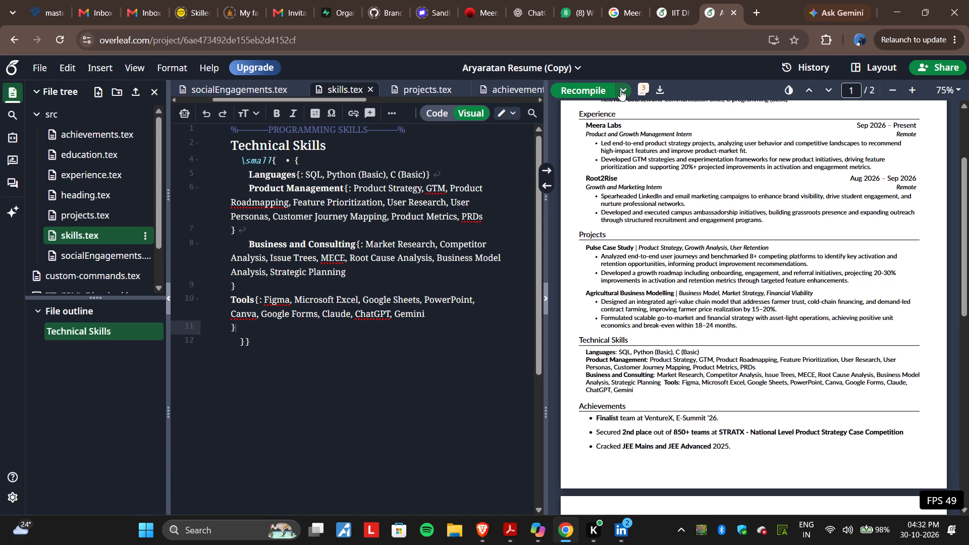
scroll(362, 206, up, 1)
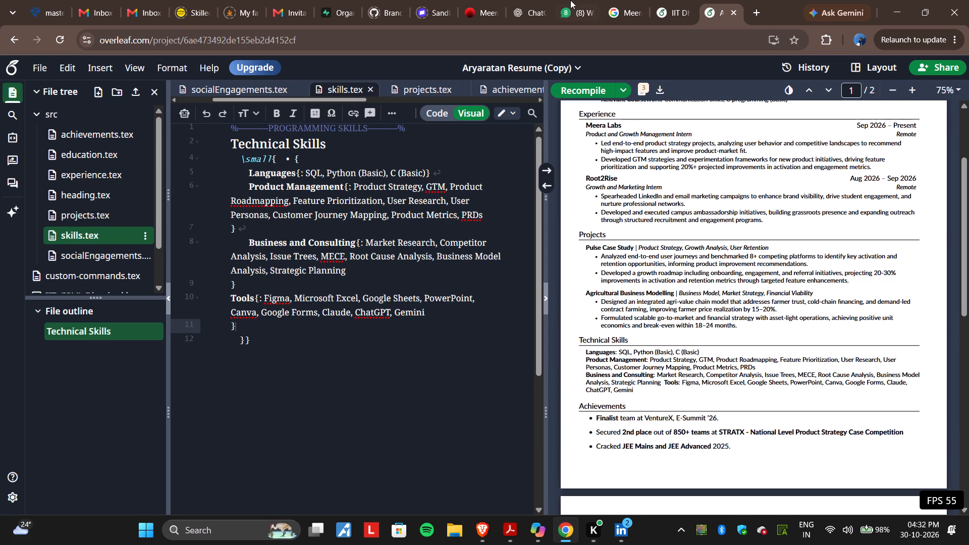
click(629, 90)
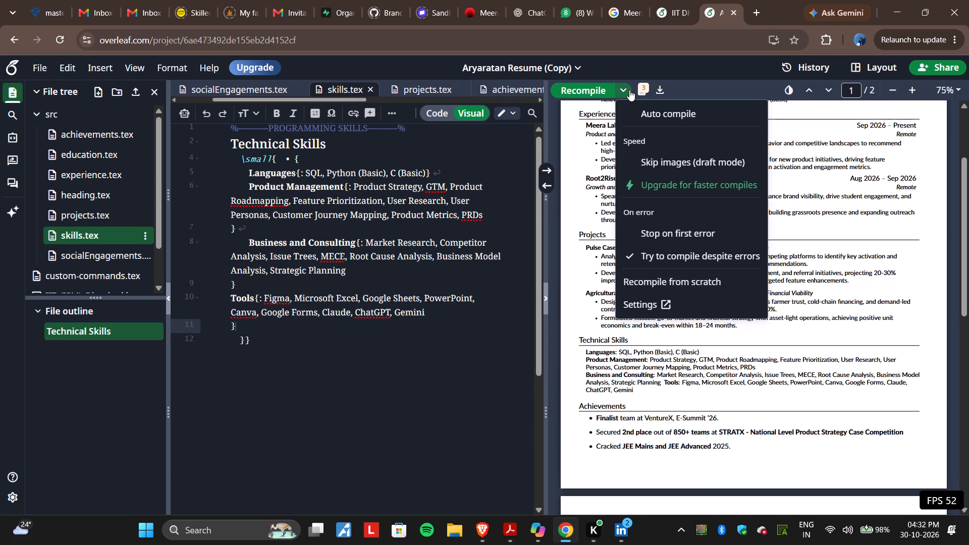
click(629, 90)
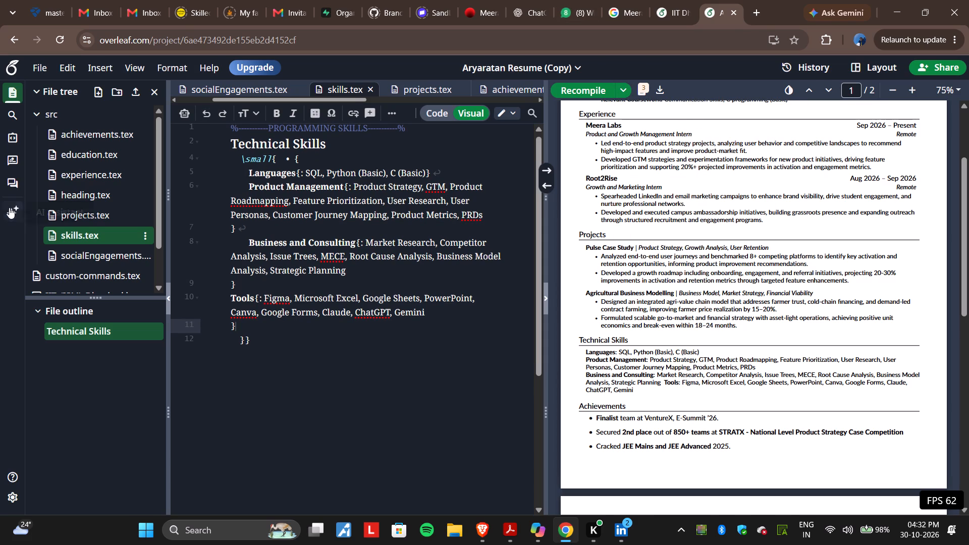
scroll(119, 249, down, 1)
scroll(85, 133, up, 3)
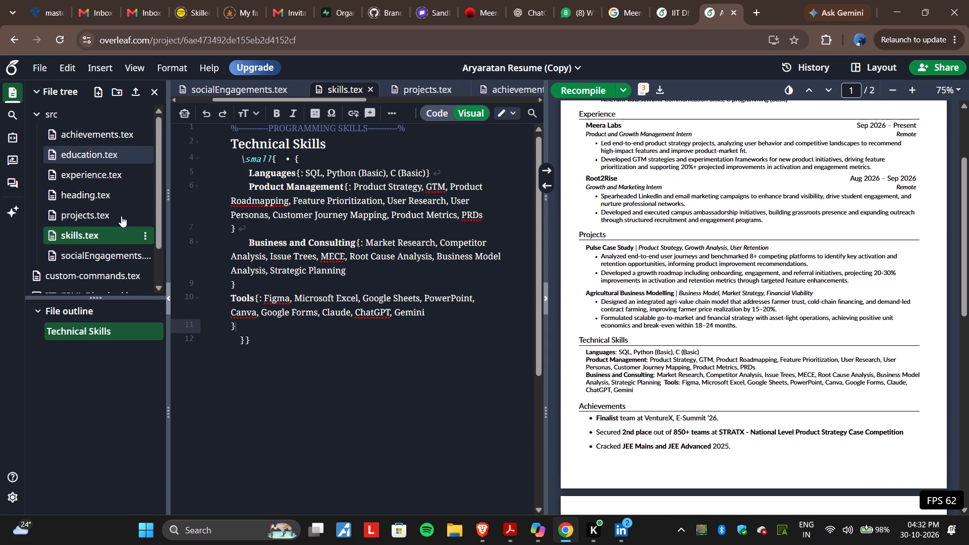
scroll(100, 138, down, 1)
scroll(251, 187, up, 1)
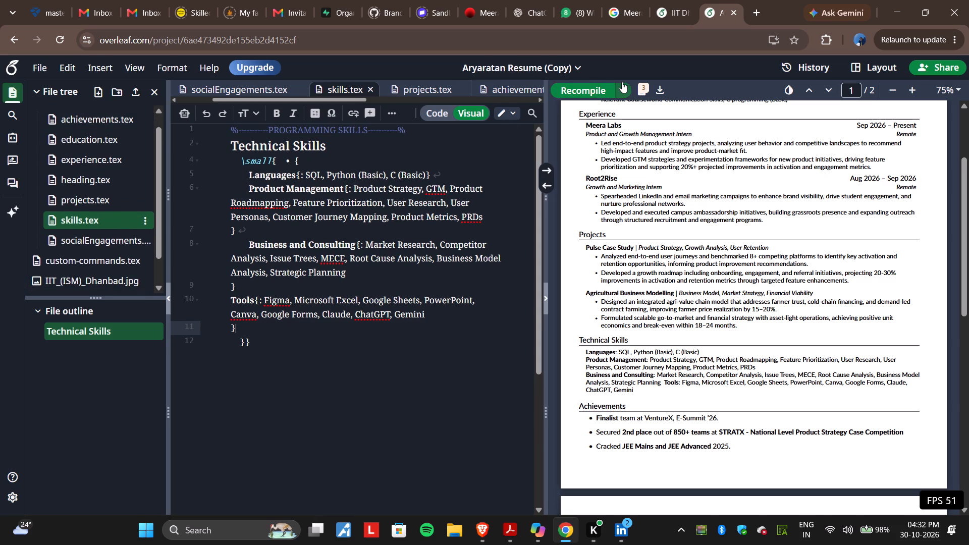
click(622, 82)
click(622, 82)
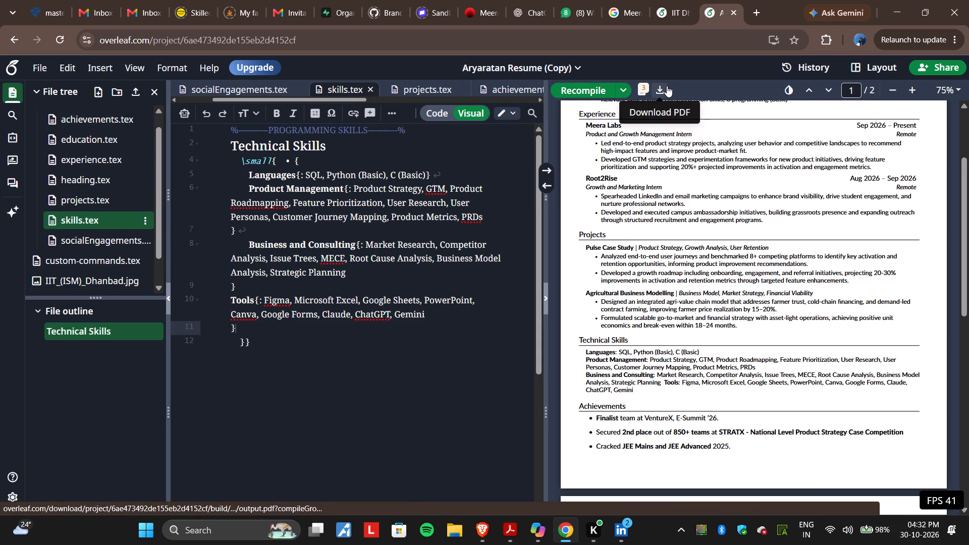
Download the compiled resume as a PDF, view it in Adobe Acrobat and close the document.
click(667, 86)
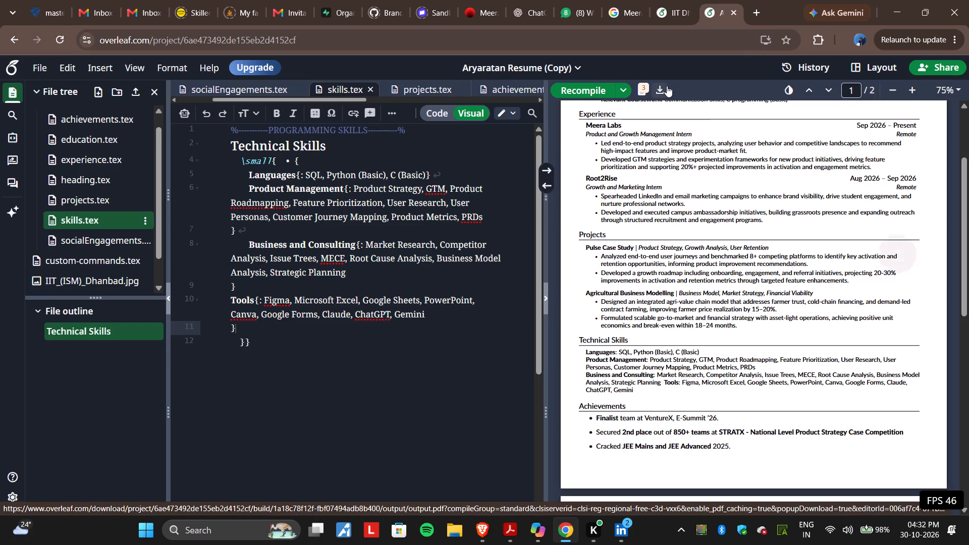
click(845, 45)
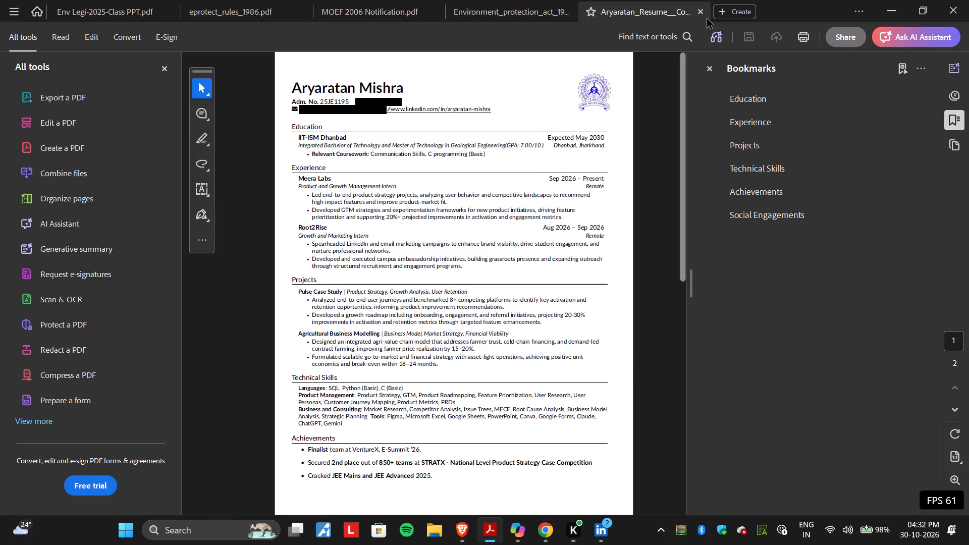
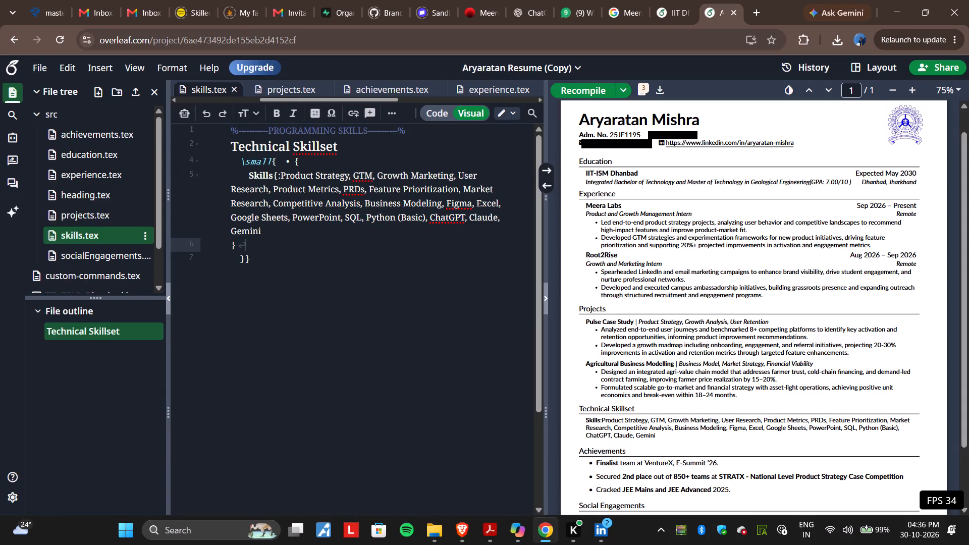
scroll(365, 347, down, 1)
scroll(365, 347, up, 2)
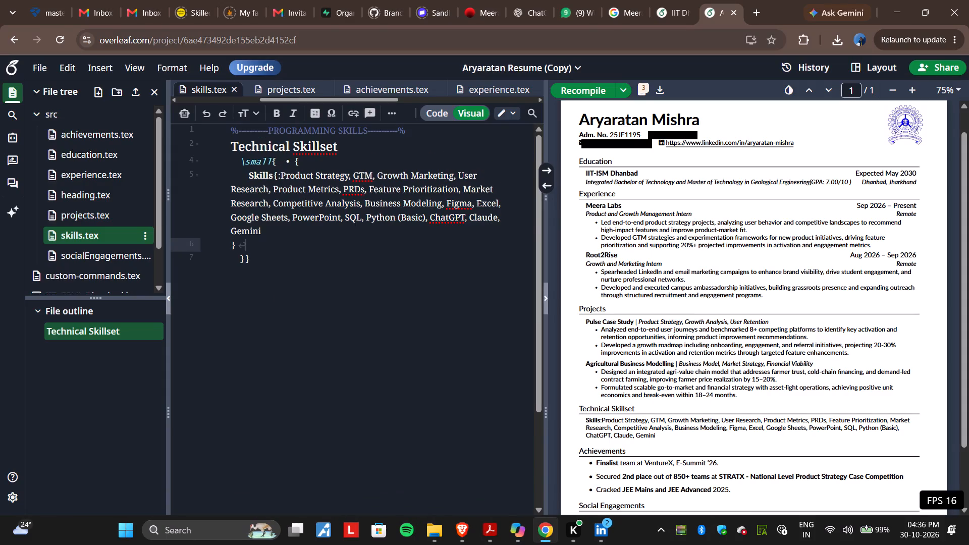
scroll(286, 346, down, 1)
scroll(752, 388, down, 2)
scroll(639, 212, up, 1)
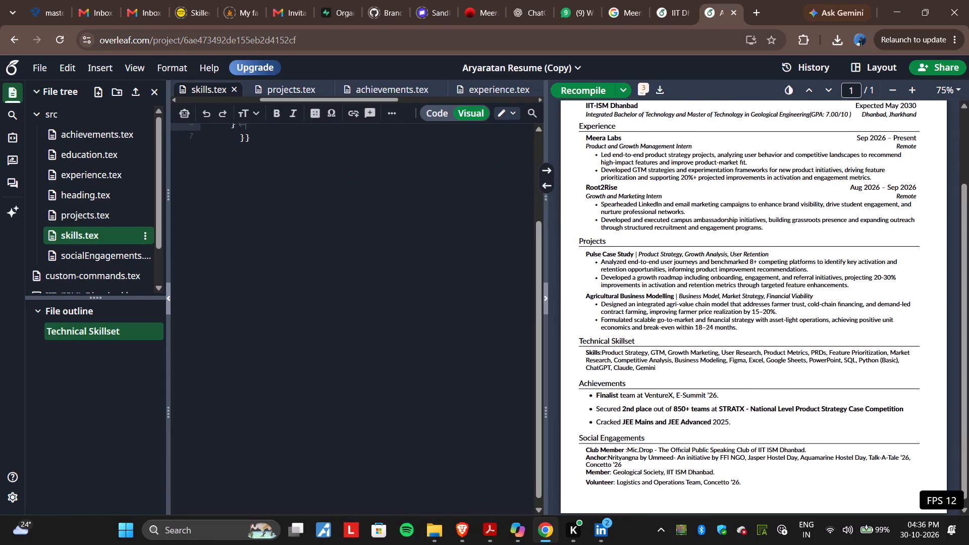
scroll(639, 212, up, 2)
scroll(236, 200, up, 4)
scroll(87, 129, right, 1)
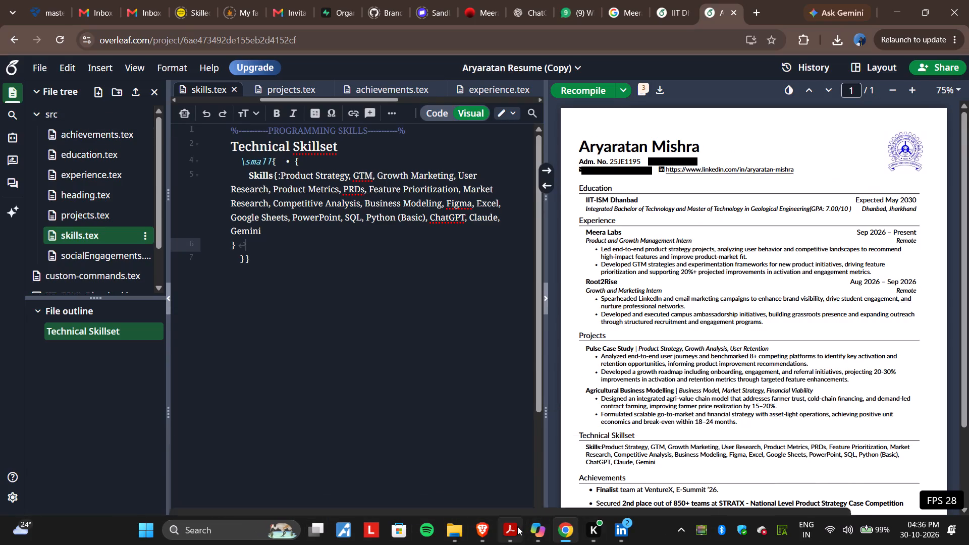
Close the old resume PDF in Acrobat and delete it from the Downloads folder.
click(841, 421)
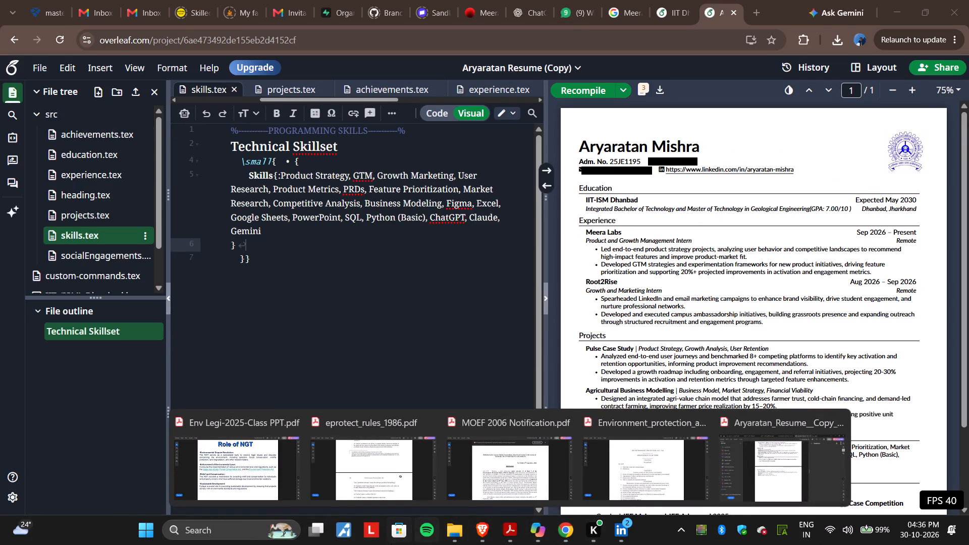
click(429, 537)
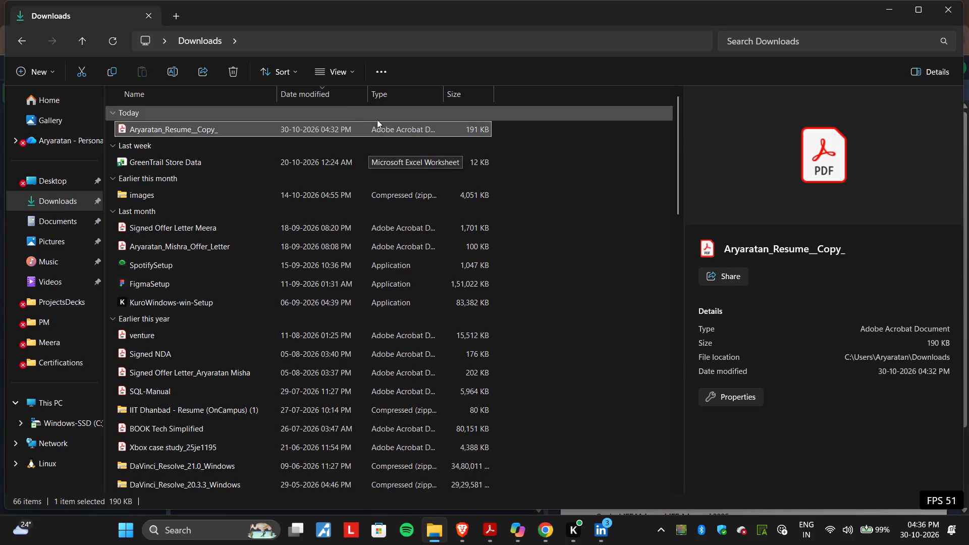
key(Delete)
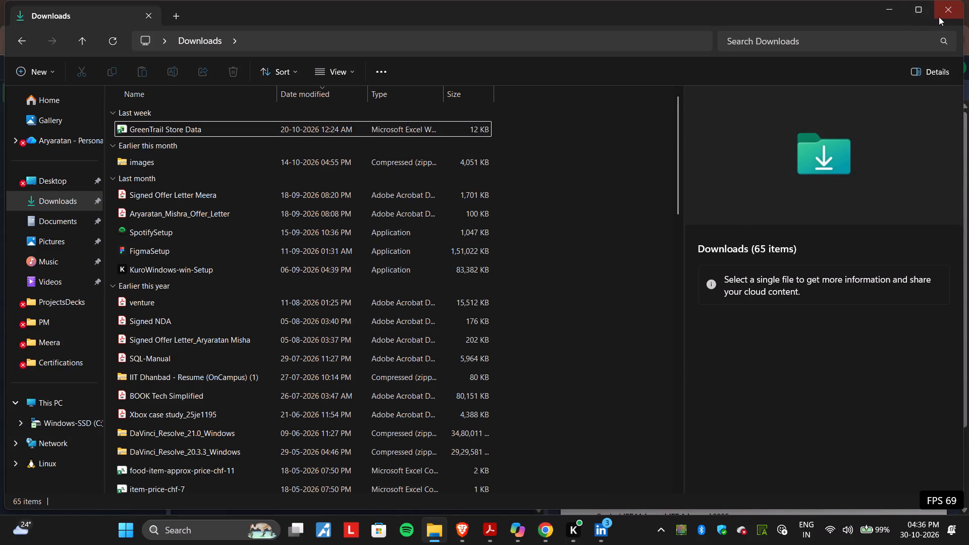
click(939, 17)
Recompile the resume, download its PDF and show the file in the Downloads folder.
click(602, 84)
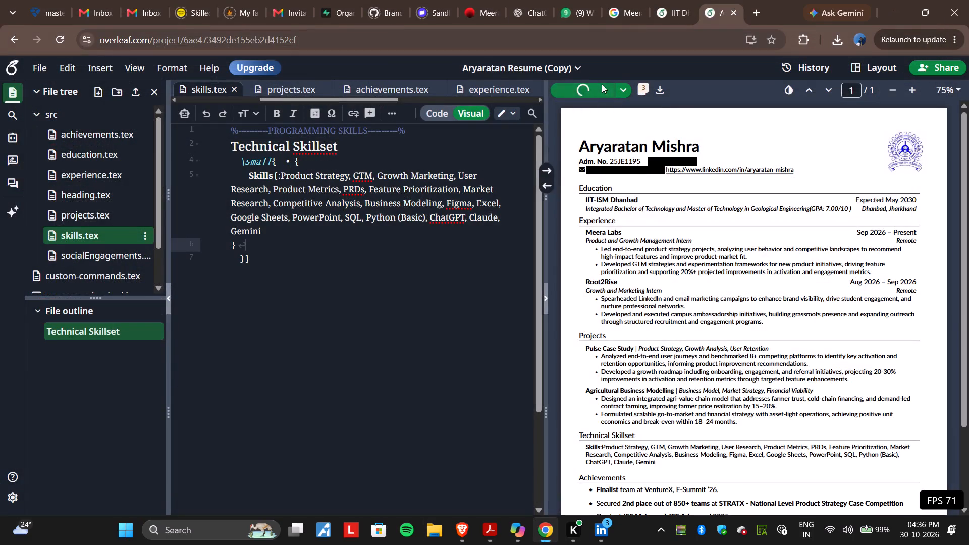
click(659, 95)
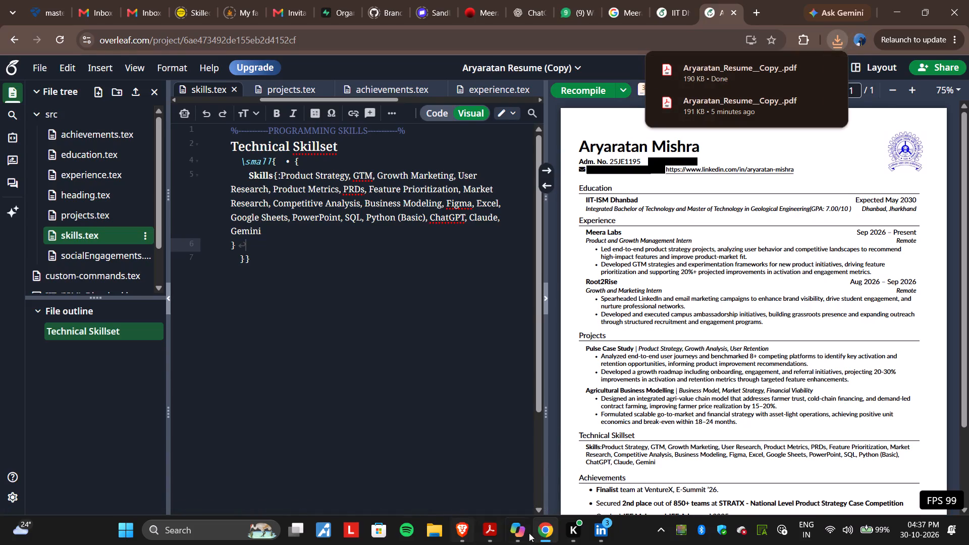
click(796, 69)
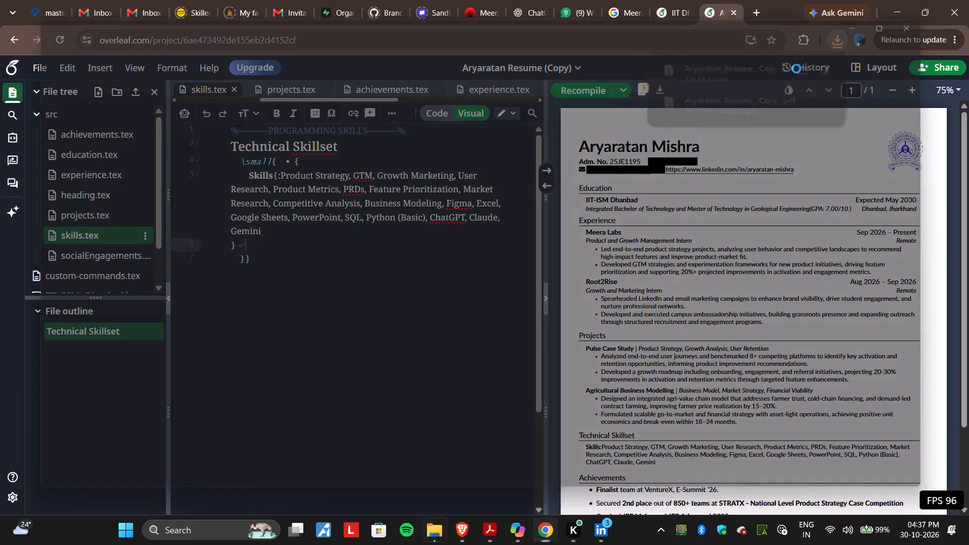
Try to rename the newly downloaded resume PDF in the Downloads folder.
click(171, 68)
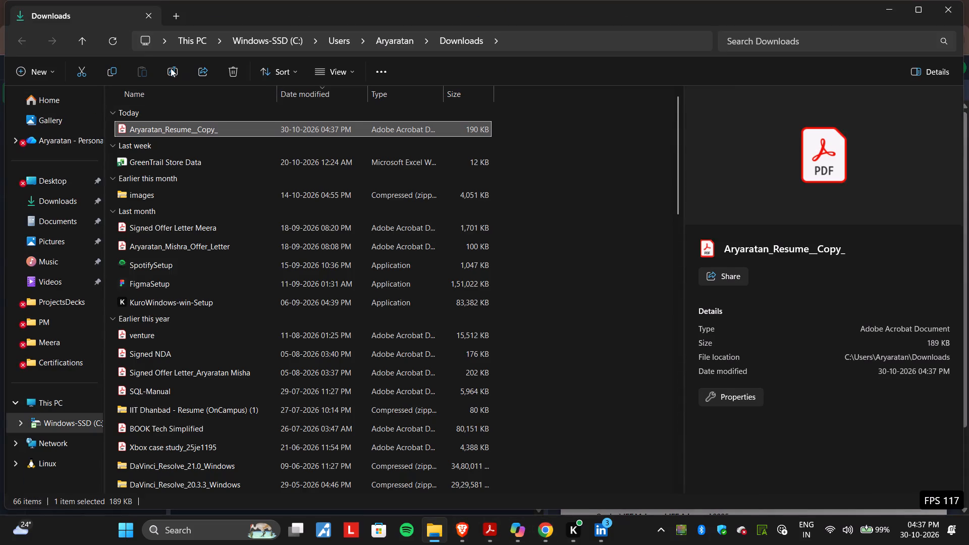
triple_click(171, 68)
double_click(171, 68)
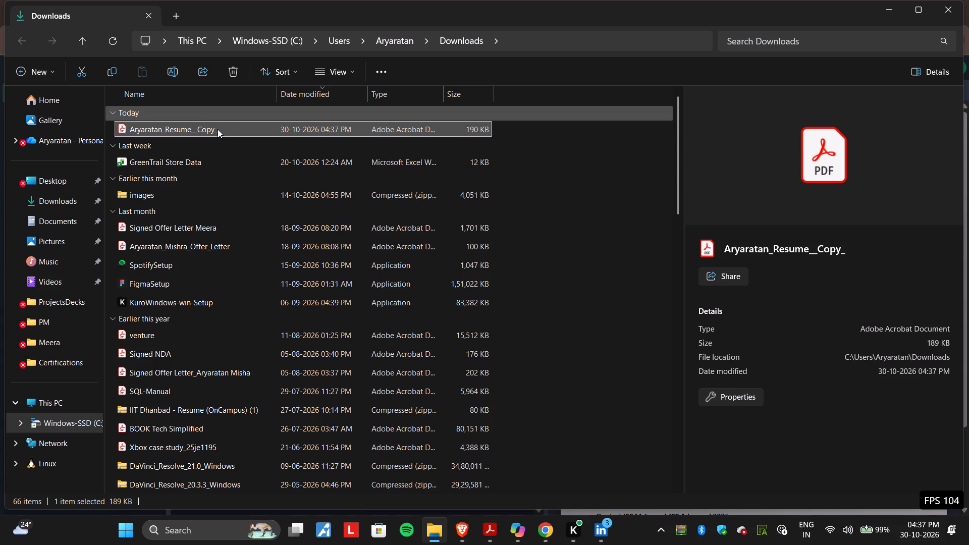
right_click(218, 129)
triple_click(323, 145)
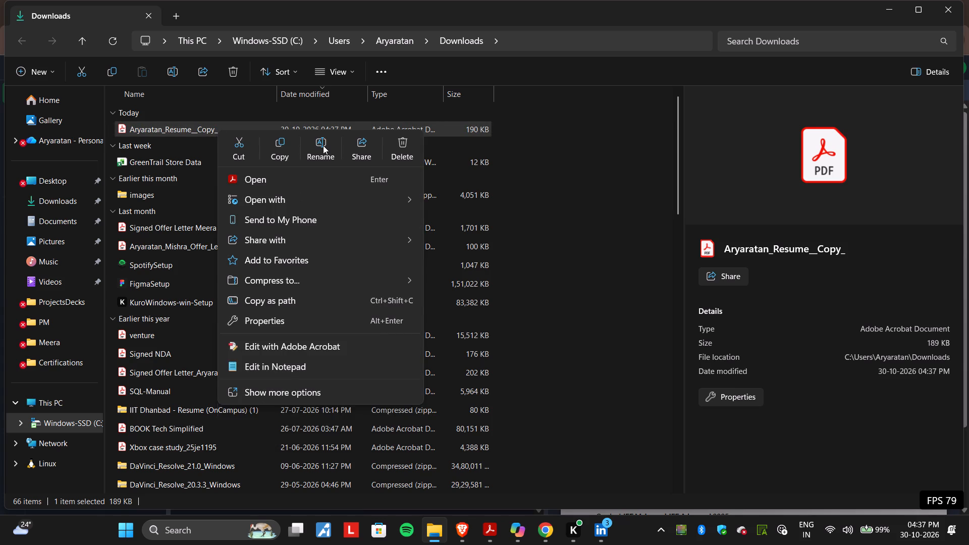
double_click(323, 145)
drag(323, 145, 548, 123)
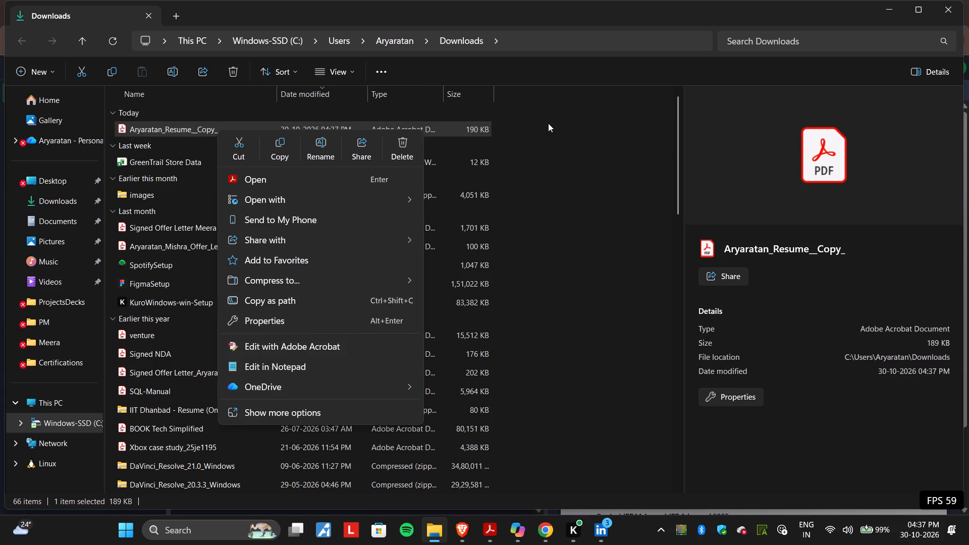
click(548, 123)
View the downloaded one-page resume PDF in Acrobat and close it.
triple_click(182, 127)
click(182, 127)
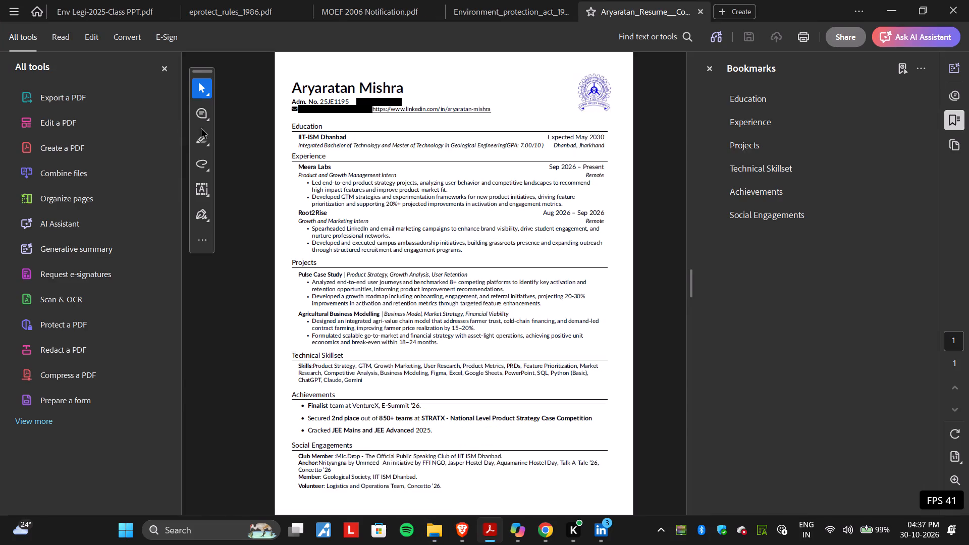
key(ctrl+w)
click(887, 0)
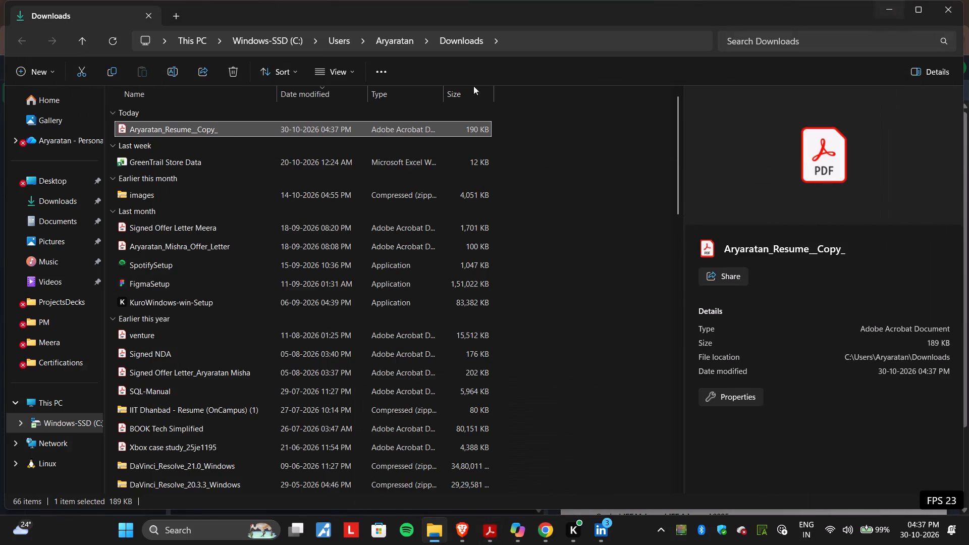
triple_click(393, 130)
click(393, 130)
drag(393, 130, 505, 151)
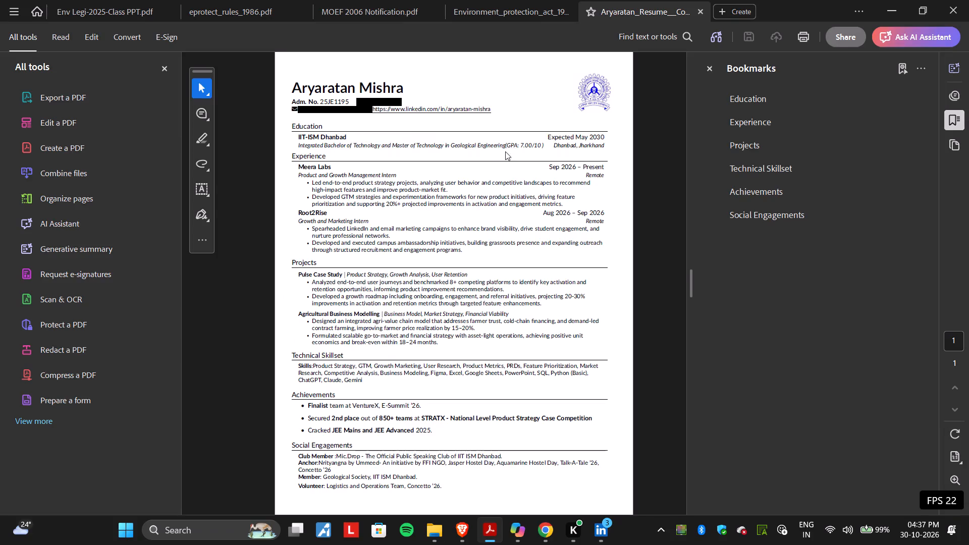
drag(505, 151, 282, 152)
key(ctrl+w)
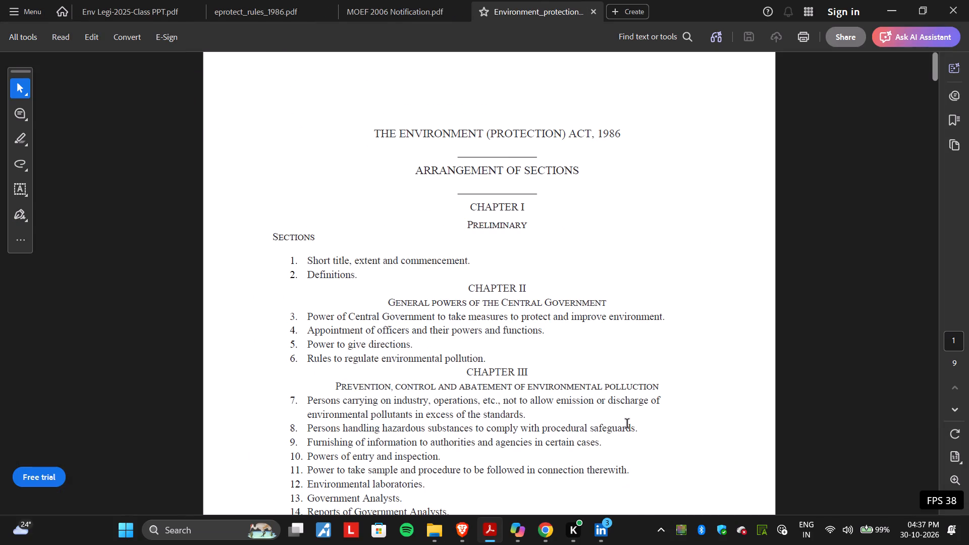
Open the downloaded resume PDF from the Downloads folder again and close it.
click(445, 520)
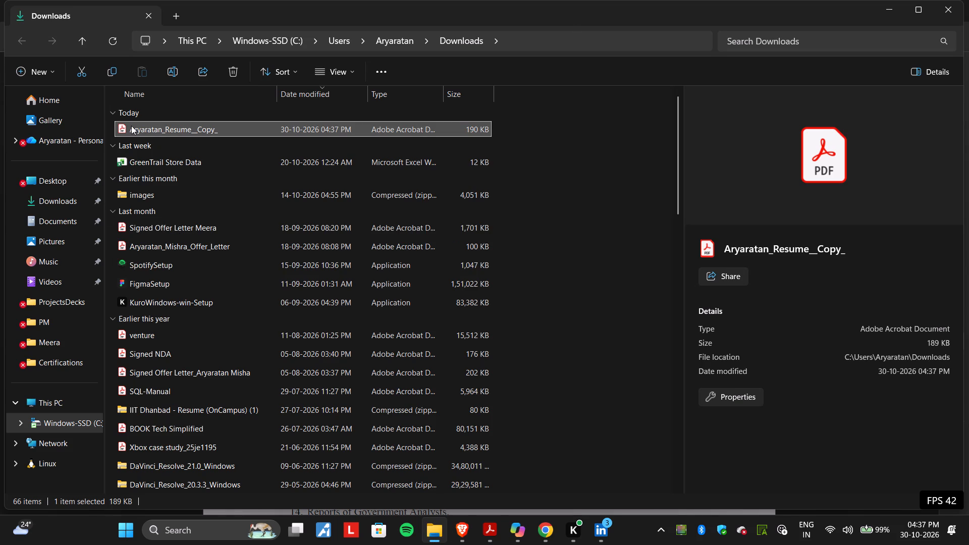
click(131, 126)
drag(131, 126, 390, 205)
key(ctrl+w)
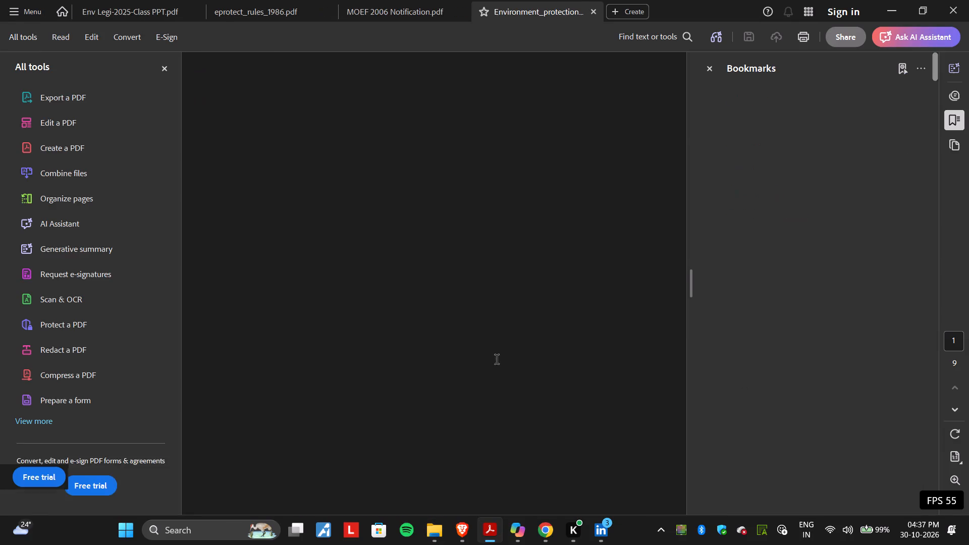
Open the resume PDF from the Downloads folder in Acrobat once more and close it.
click(427, 531)
triple_click(581, 161)
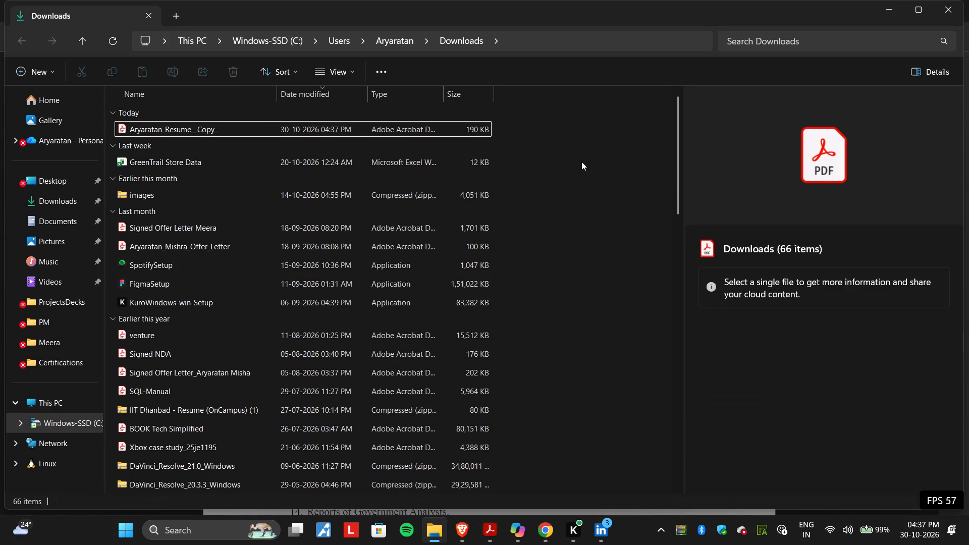
click(581, 161)
triple_click(197, 129)
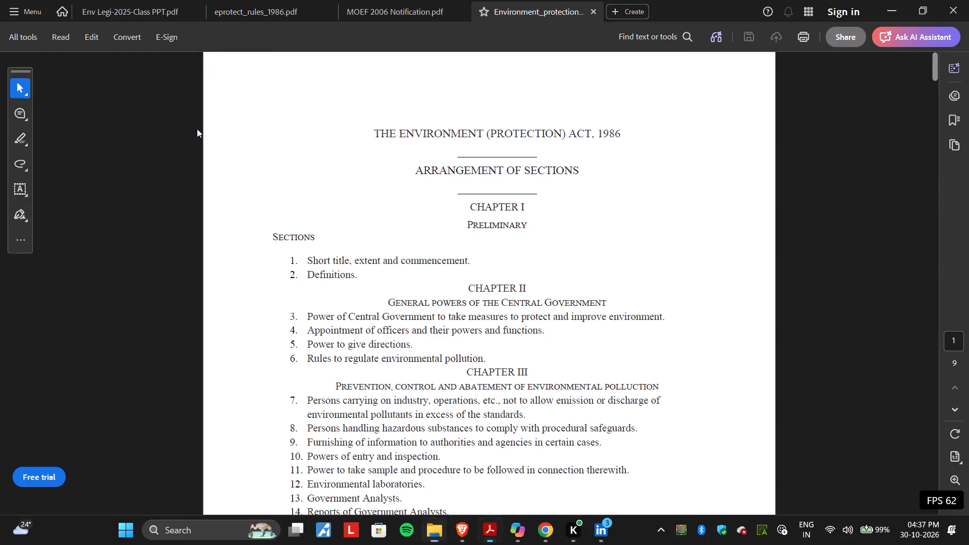
double_click(197, 129)
key(ctrl+w)
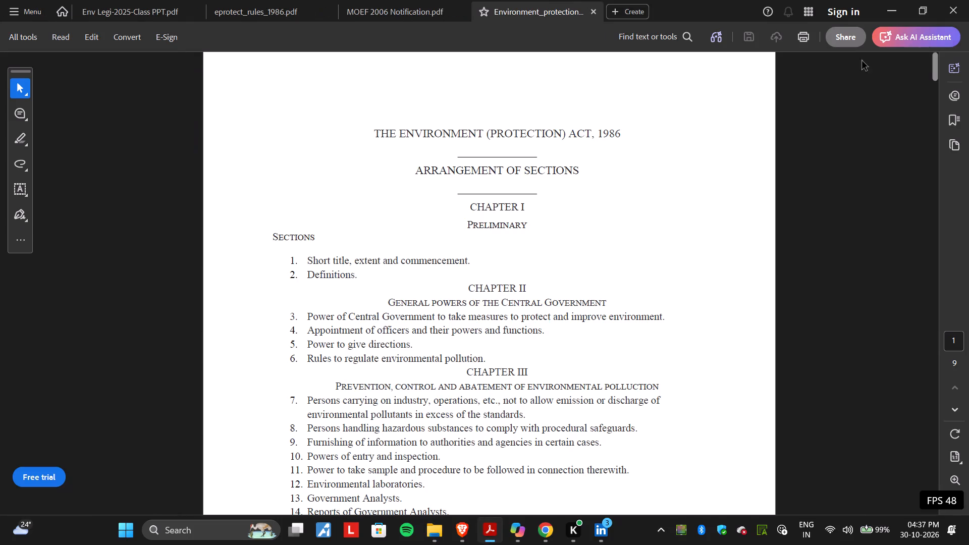
click(900, 1)
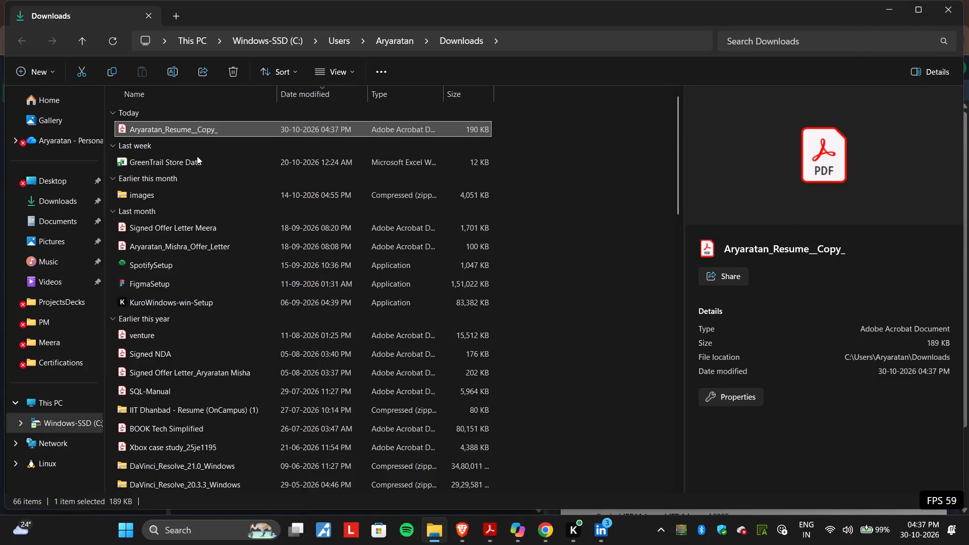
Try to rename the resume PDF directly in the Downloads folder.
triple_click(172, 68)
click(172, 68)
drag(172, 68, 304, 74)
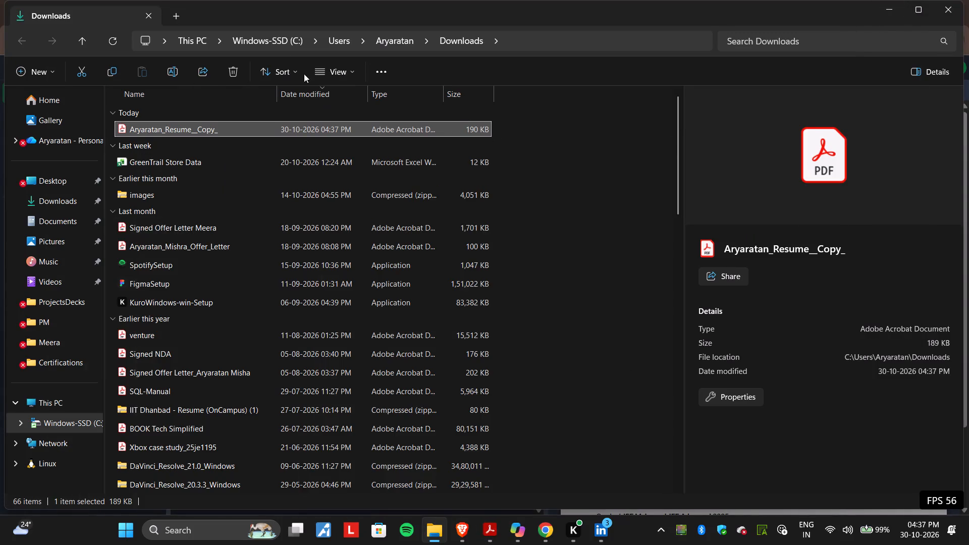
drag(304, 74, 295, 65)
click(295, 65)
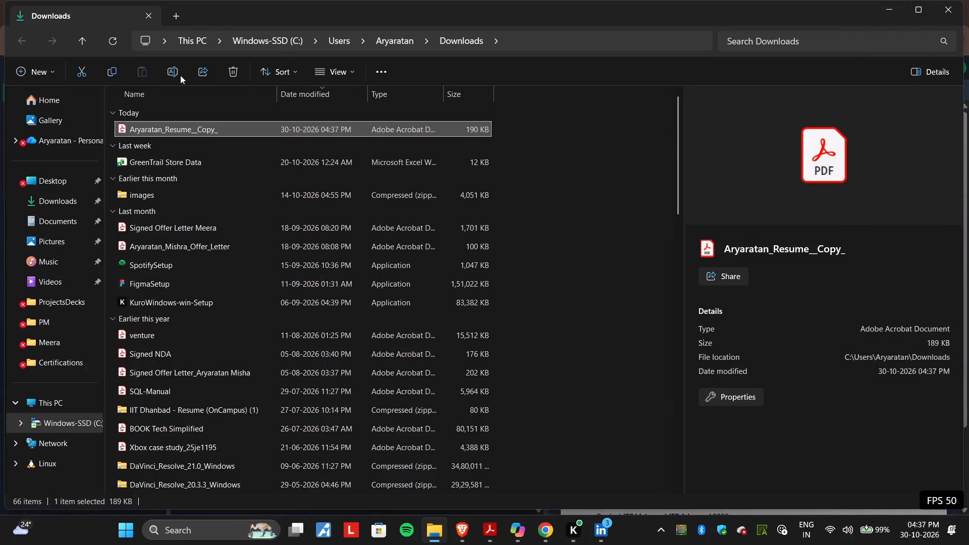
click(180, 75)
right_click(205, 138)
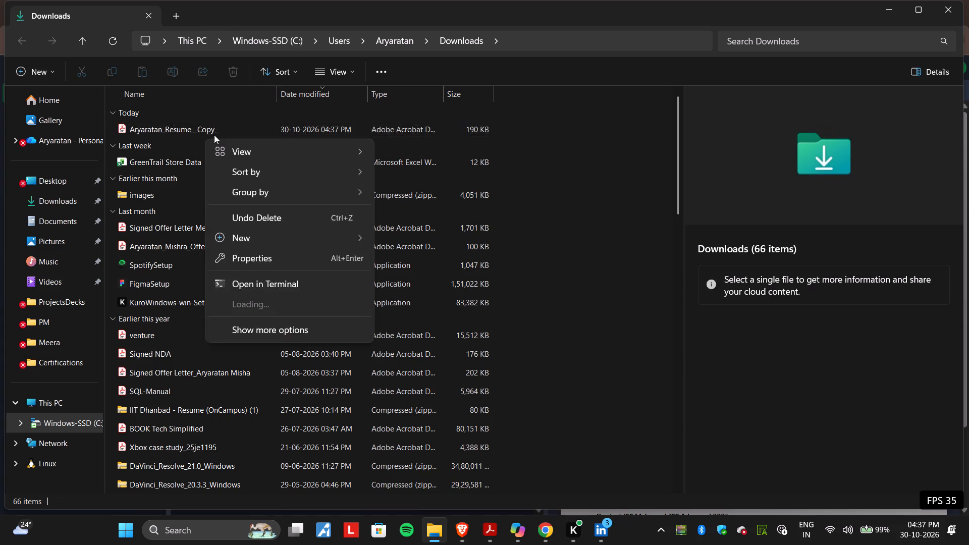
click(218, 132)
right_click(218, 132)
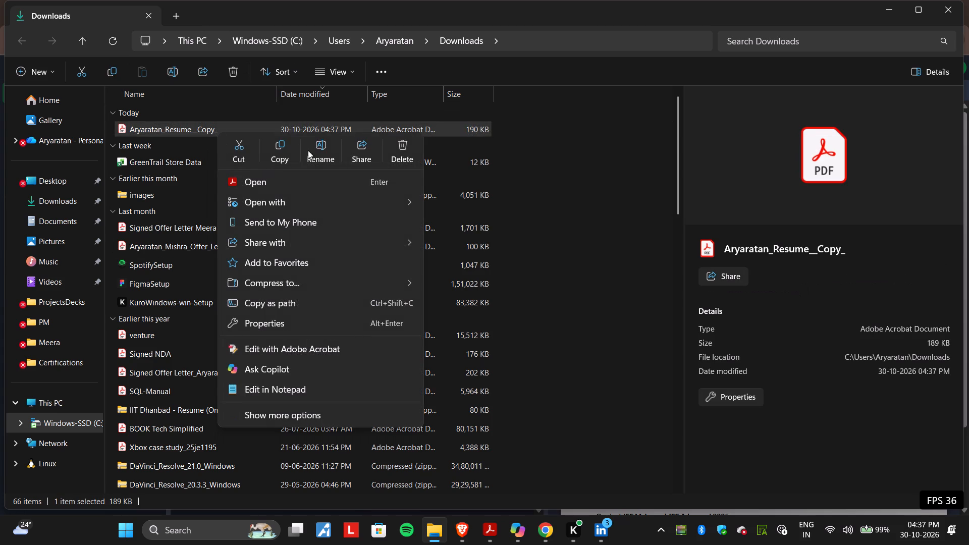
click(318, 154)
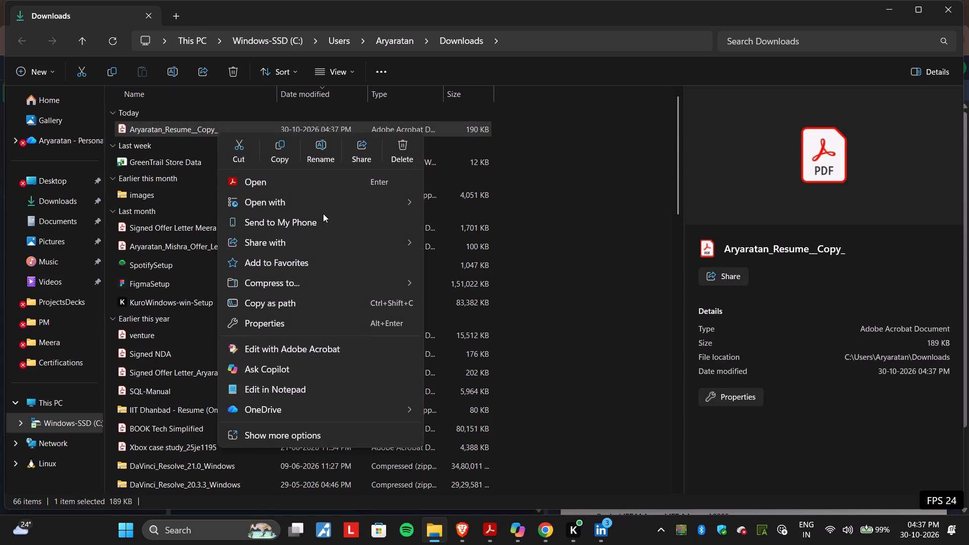
Rename the resume PDF through its file properties to the applicant's full name plus RESUME, in capitals joined by underscores.
click(348, 314)
click(345, 319)
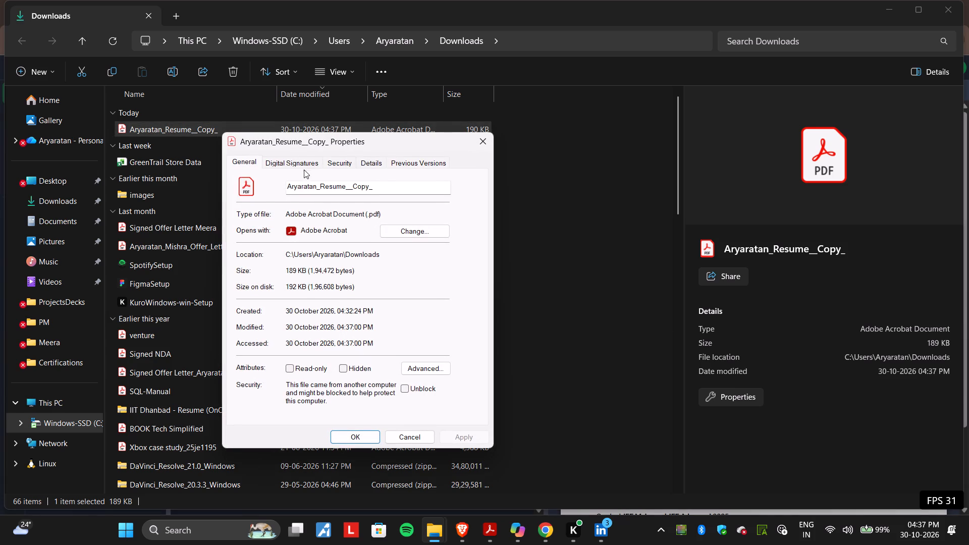
triple_click(322, 190)
click(388, 189)
drag(388, 189, 317, 188)
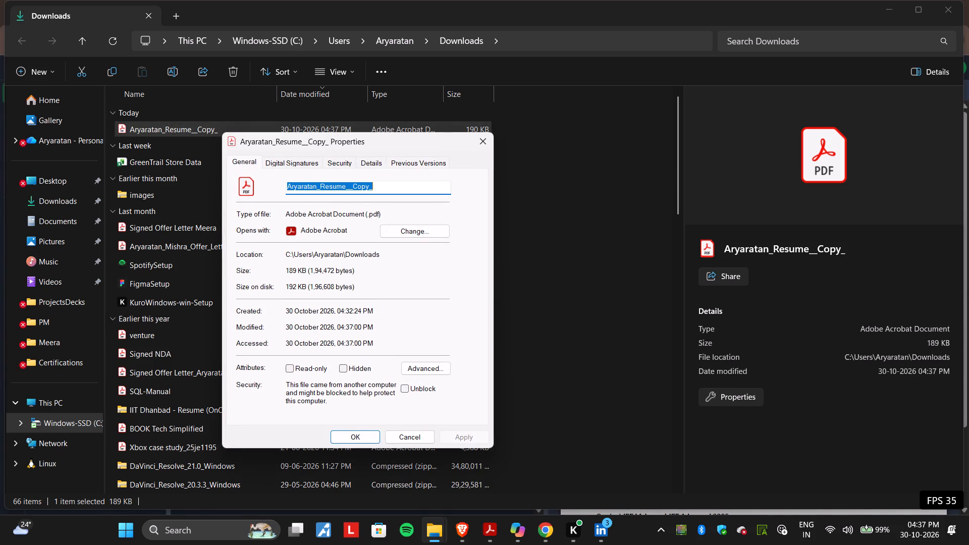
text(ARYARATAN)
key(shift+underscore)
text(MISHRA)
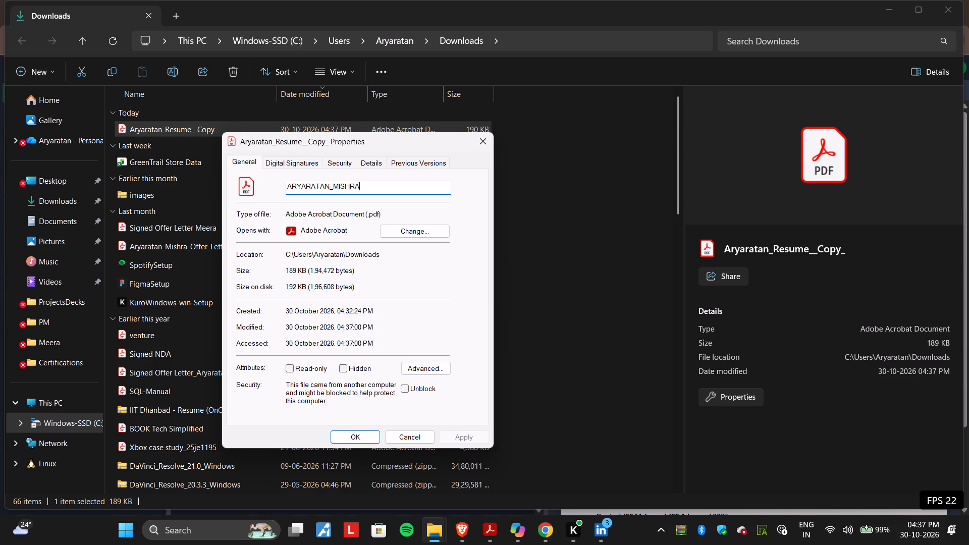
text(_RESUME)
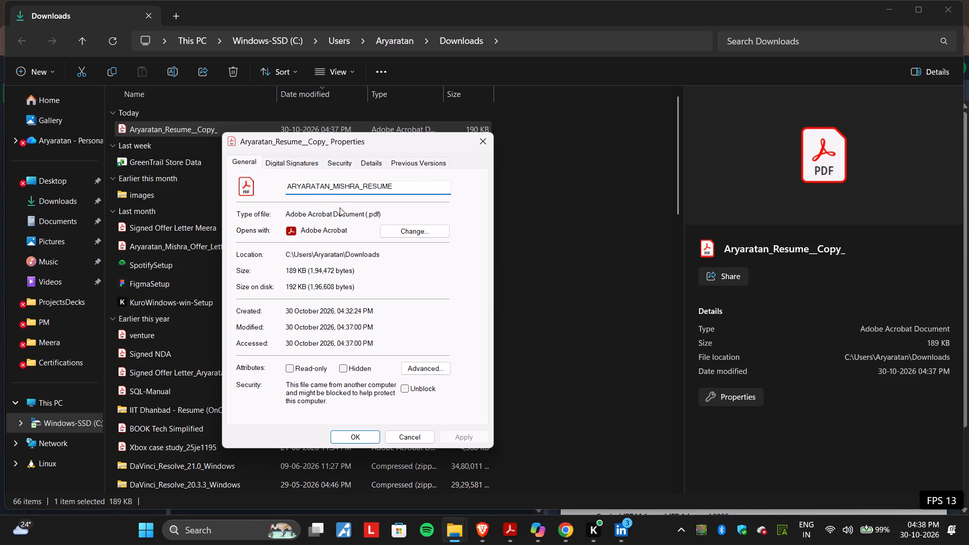
click(354, 428)
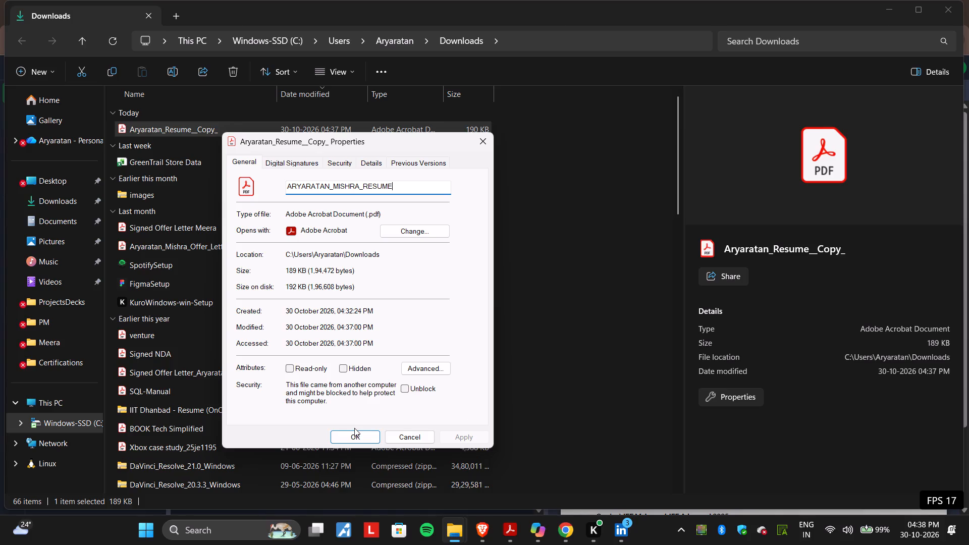
click(358, 439)
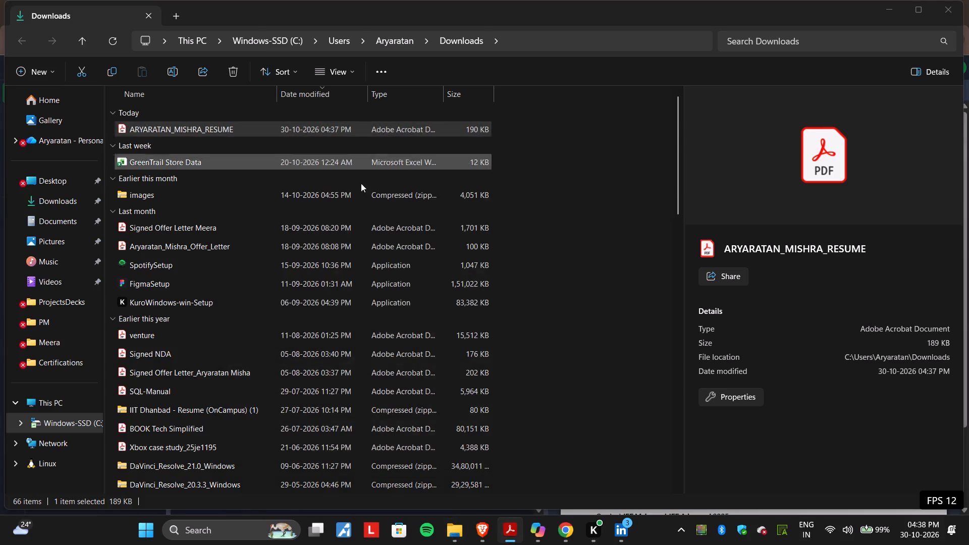
Check the renamed resume PDF in Acrobat and close its document.
click(701, 16)
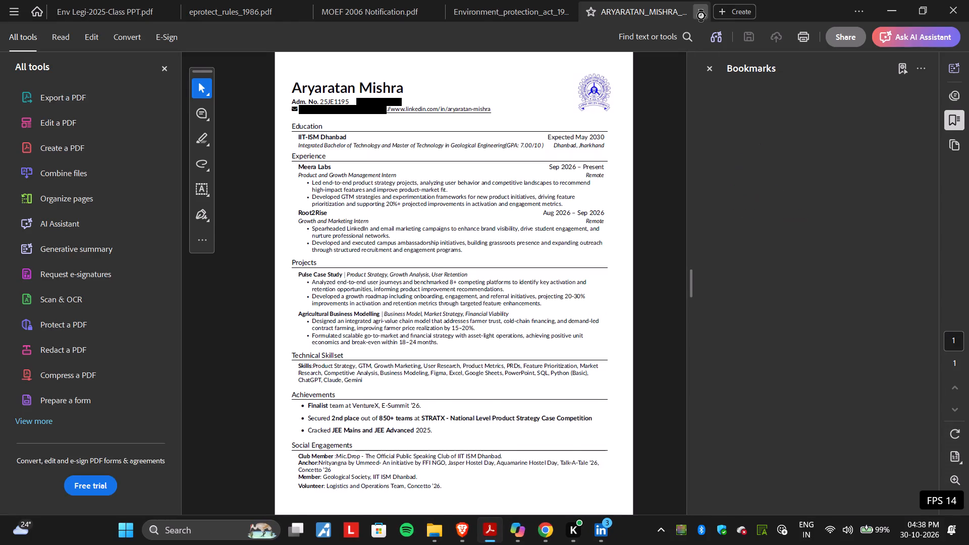
Switch to LinkedIn and open the resumes and application data settings in the job preferences.
click(607, 518)
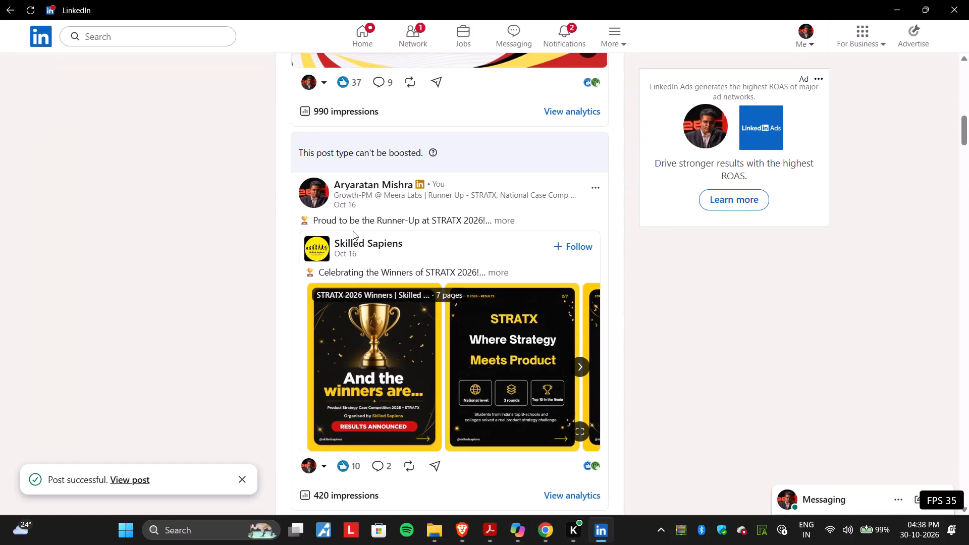
click(598, 28)
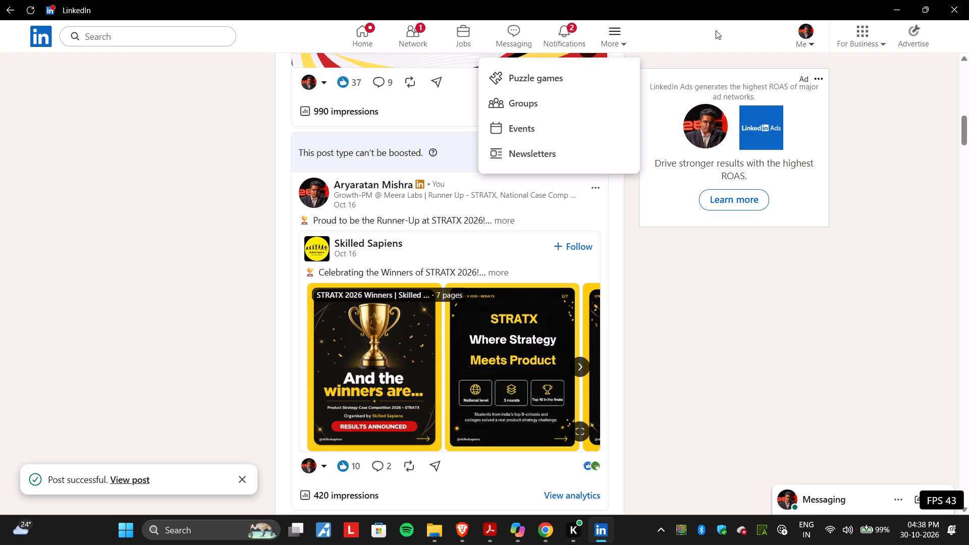
click(465, 24)
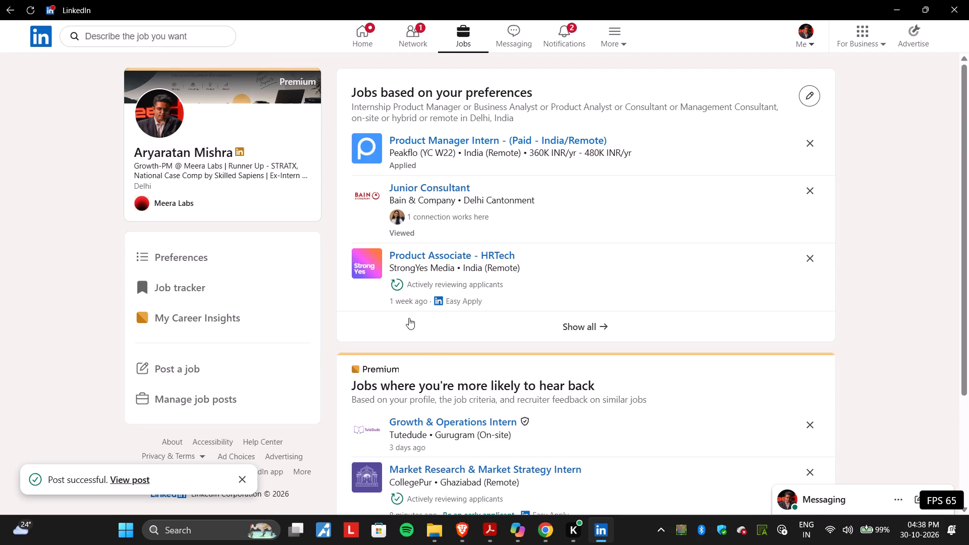
scroll(210, 369, down, 1)
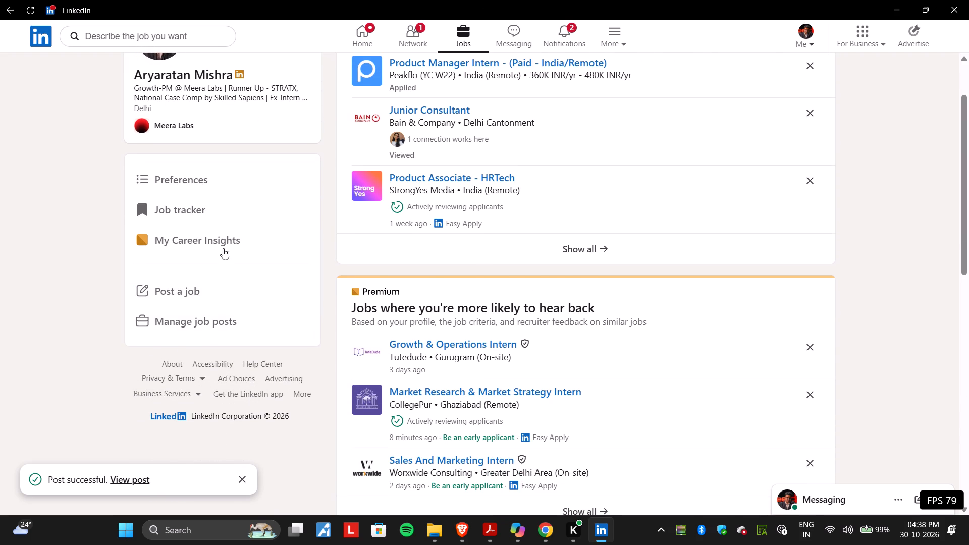
scroll(517, 379, down, 1)
scroll(306, 202, up, 3)
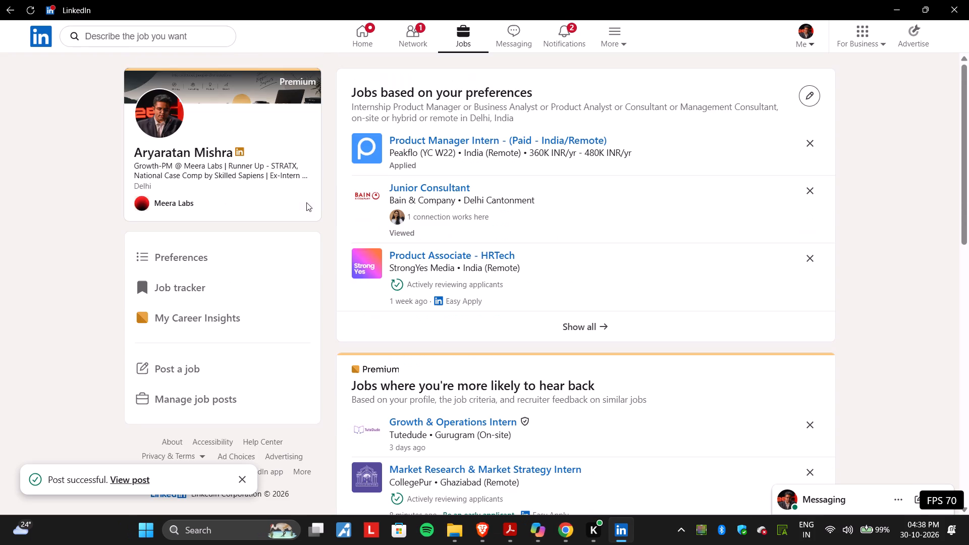
click(201, 256)
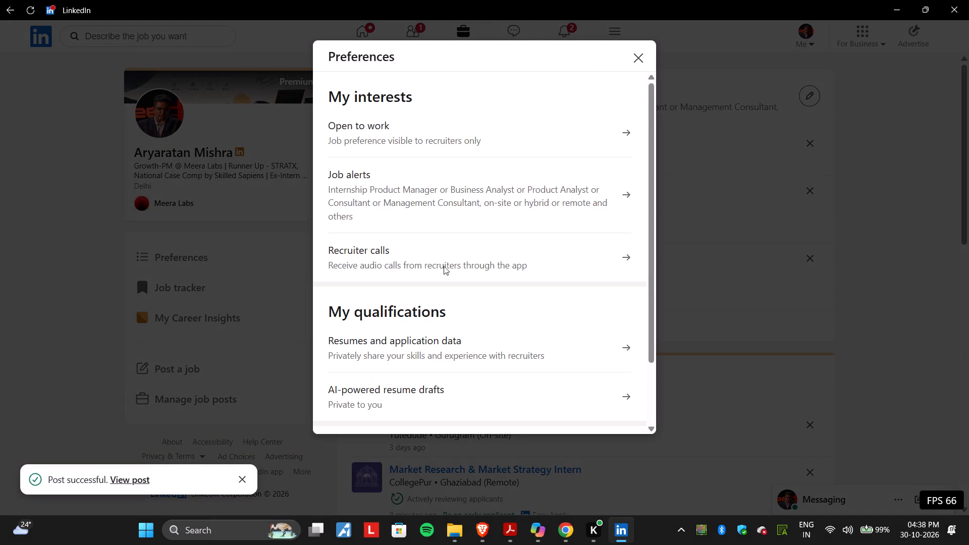
scroll(454, 357, down, 1)
click(483, 260)
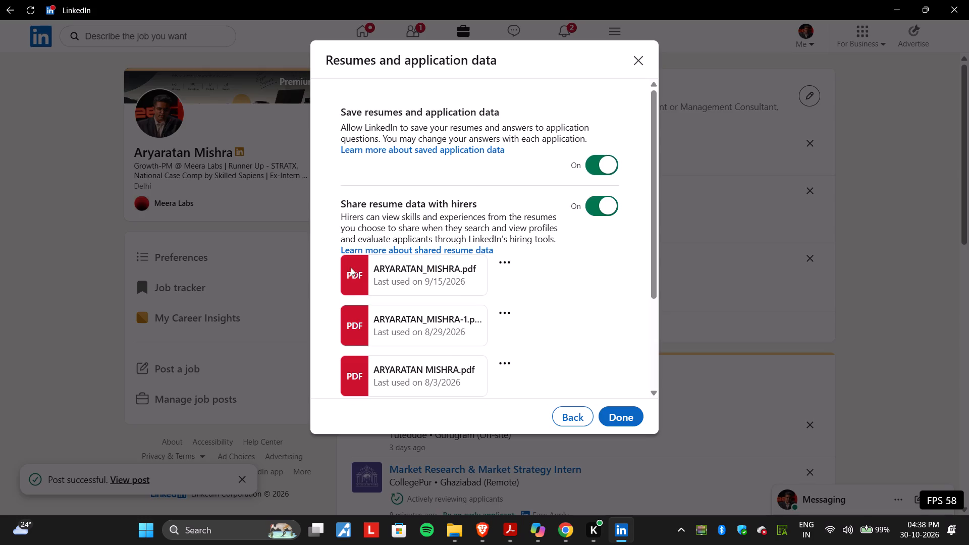
Delete the old saved resumes last used on 9/15/2026, 8/3/2026 and 8/29/2026 from the application data.
click(507, 254)
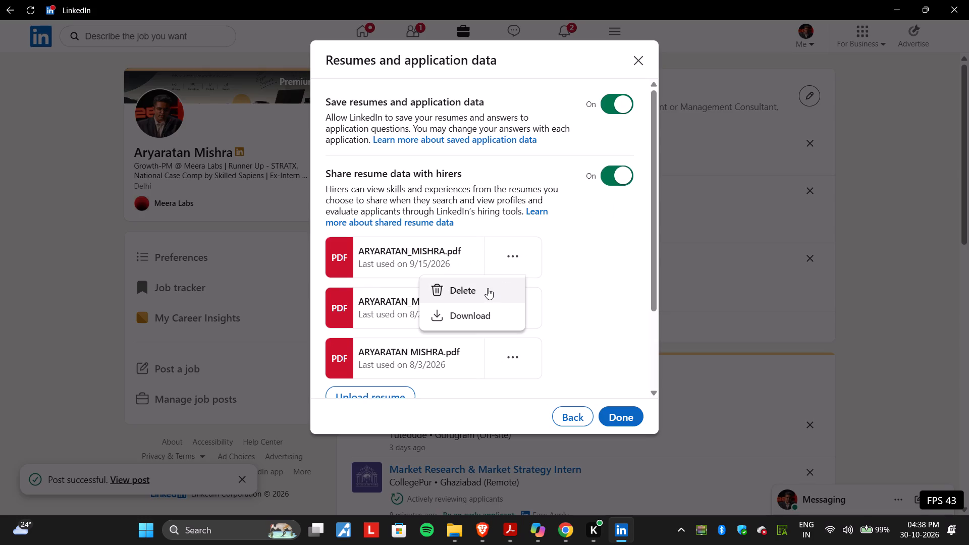
click(488, 288)
click(510, 310)
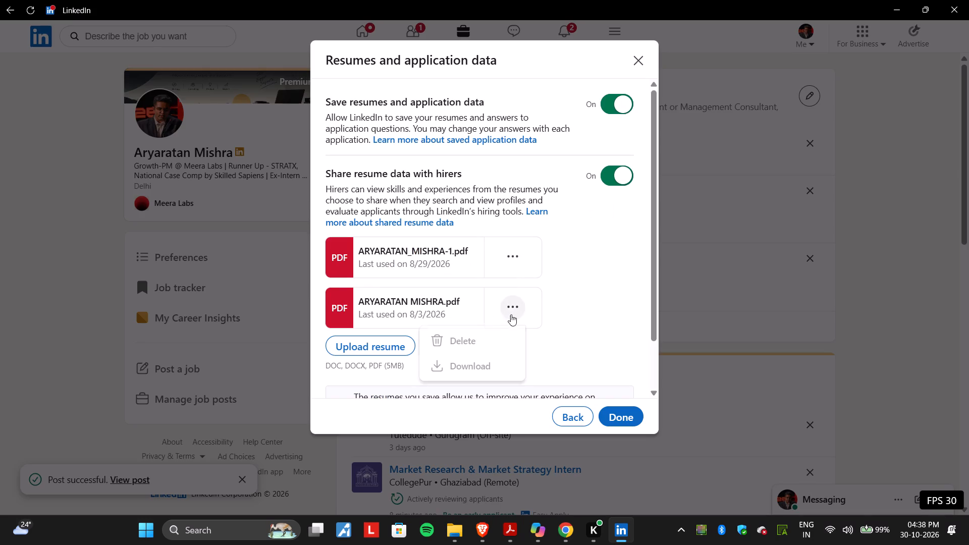
click(495, 330)
click(520, 251)
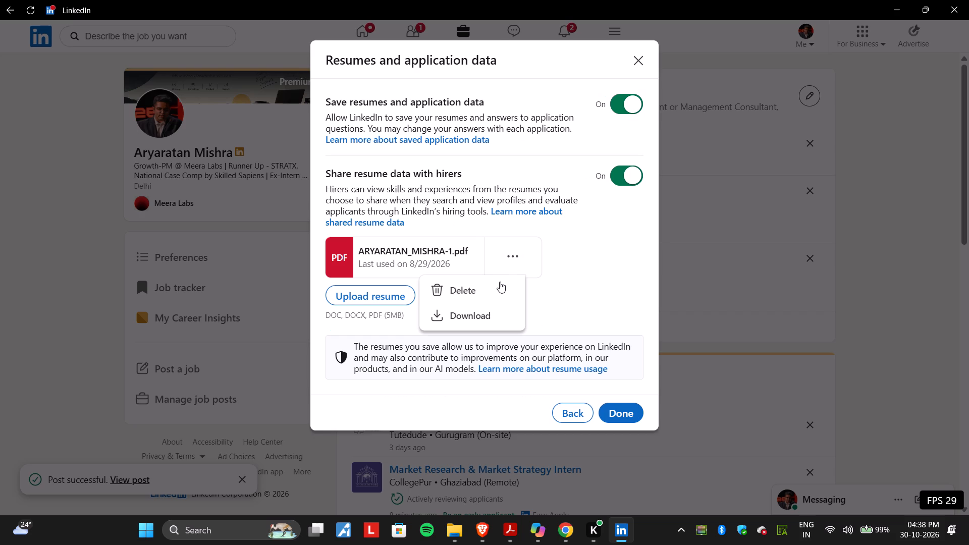
Delete the last remaining saved resume, last used on 8/29/2026, from the application data.
click(500, 282)
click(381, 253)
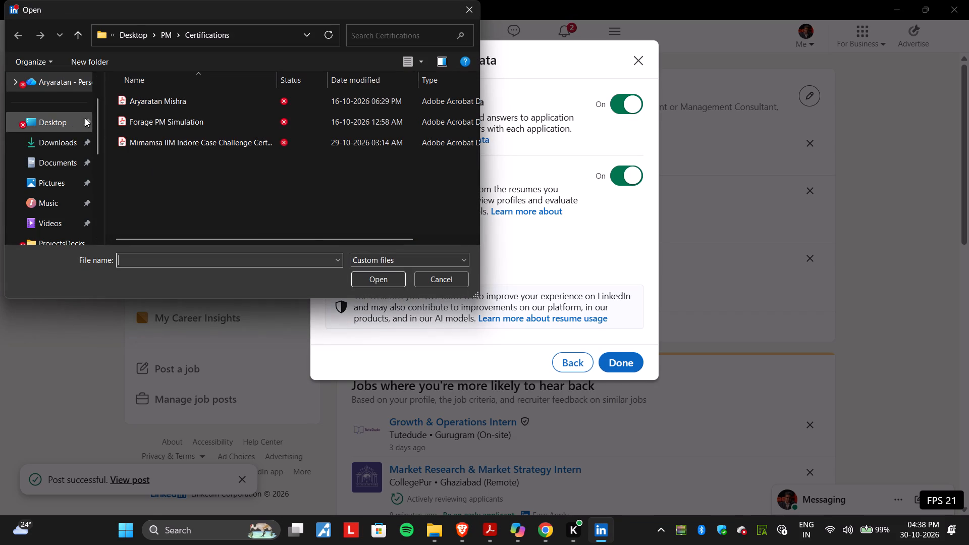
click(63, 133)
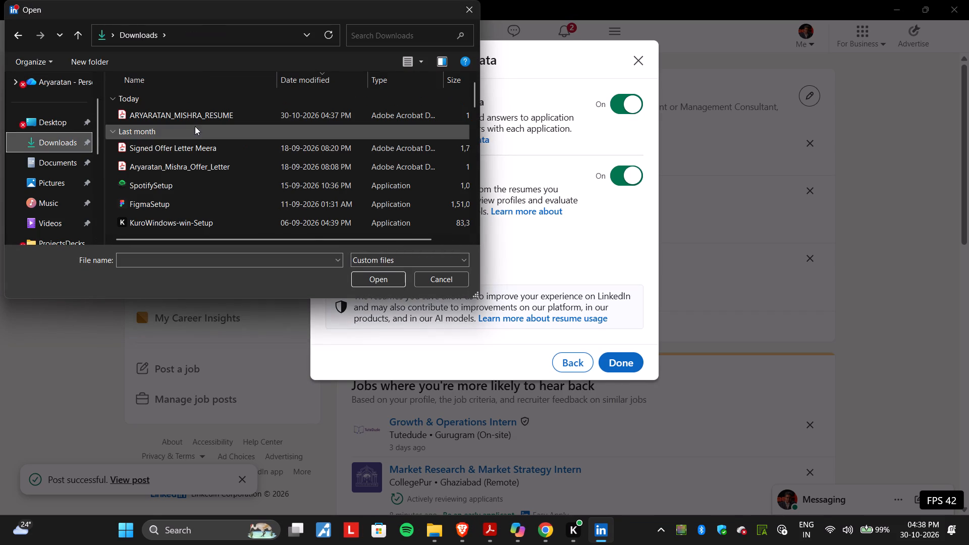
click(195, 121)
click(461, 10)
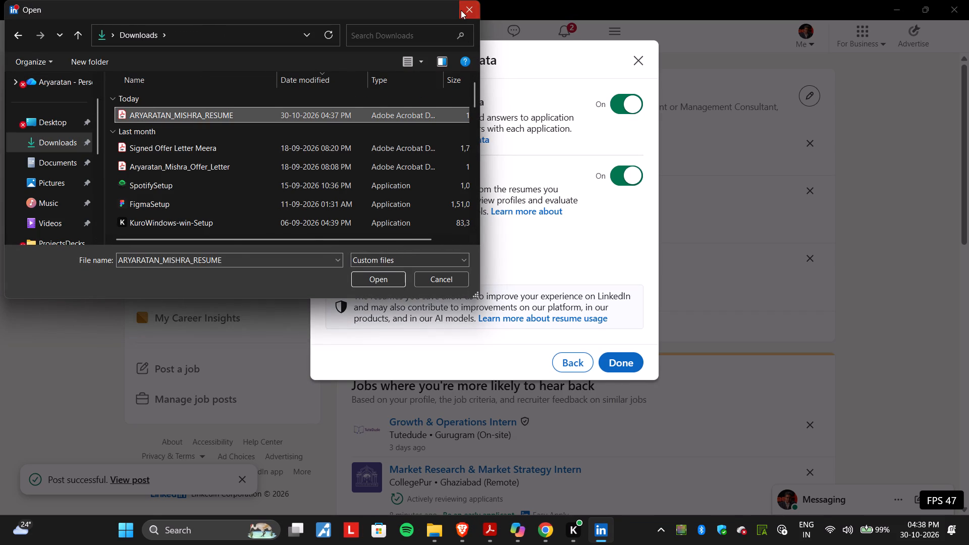
Leave the resumes and application data settings and switch to the resume project in Overleaf in Chrome.
click(568, 366)
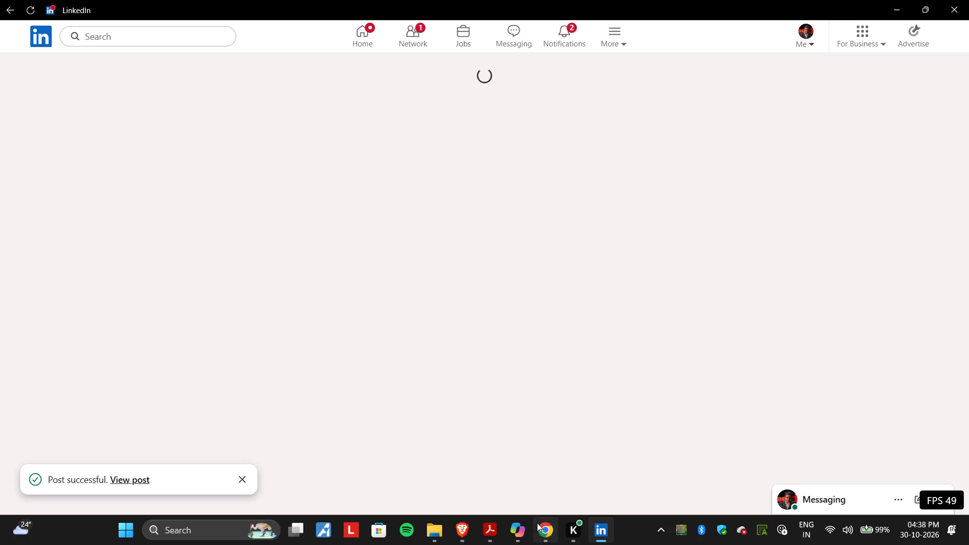
click(543, 522)
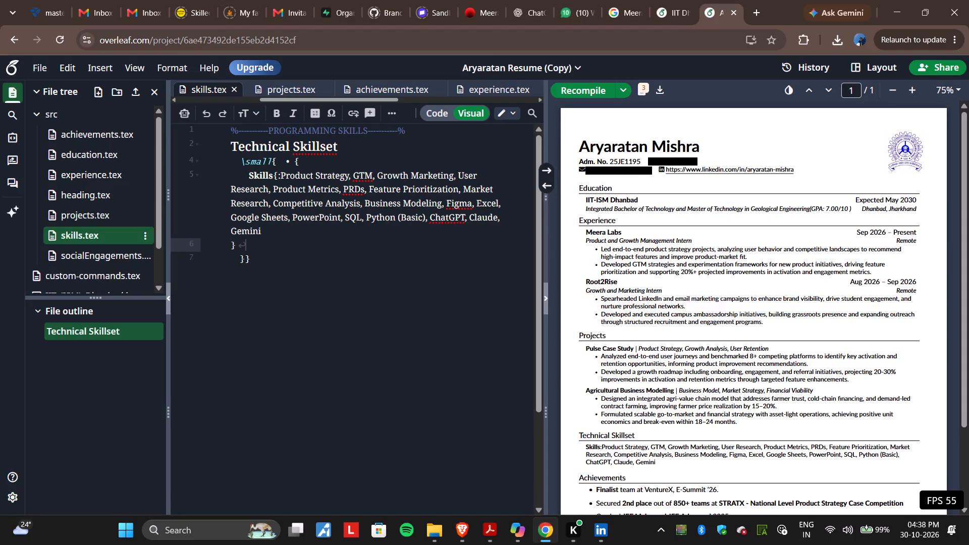
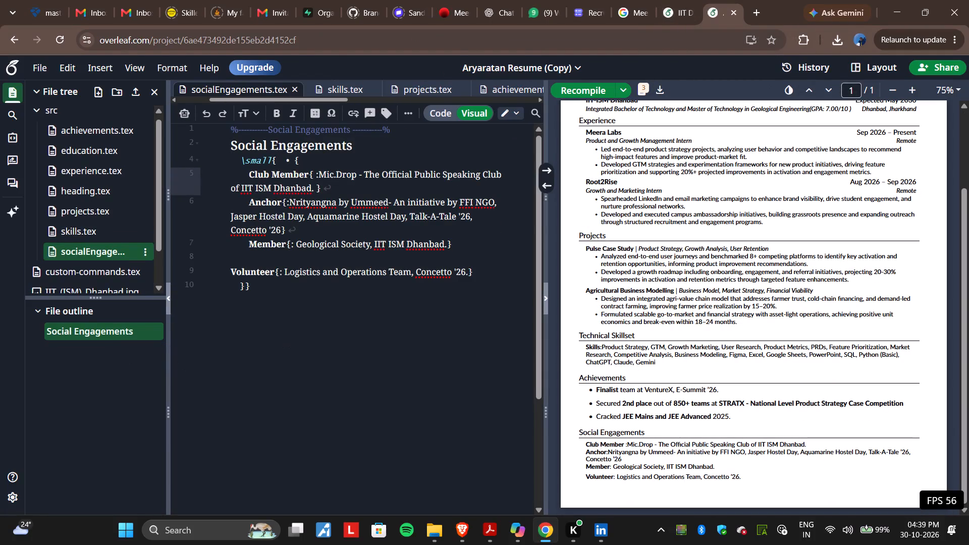
Place the text cursor at the Volunteer entry in the Social Engagements section of the resume source.
click(268, 264)
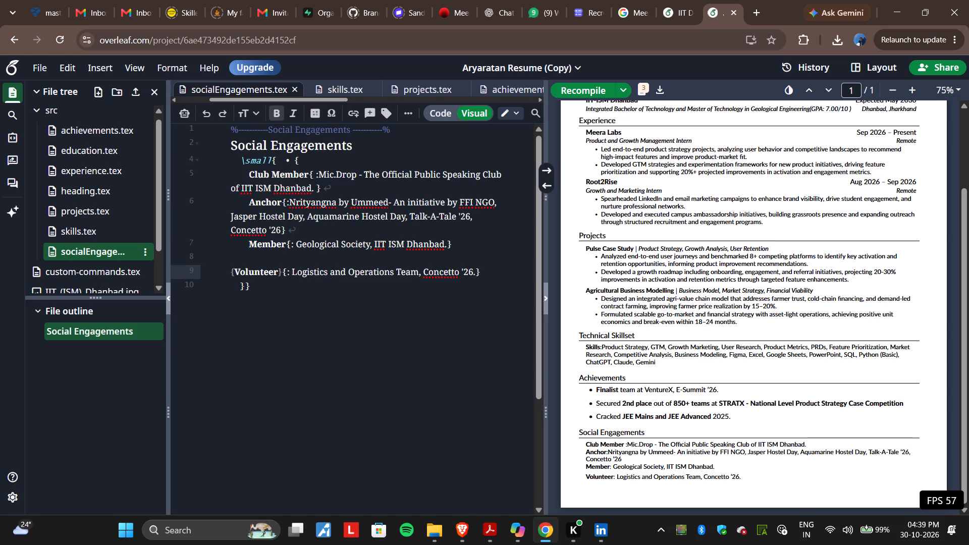
Duplicate the Geological Society member line under Social Engagements and change the copy to Product Management Club, IIT ISM Dhanbad.
click(246, 250)
drag(246, 250, 453, 257)
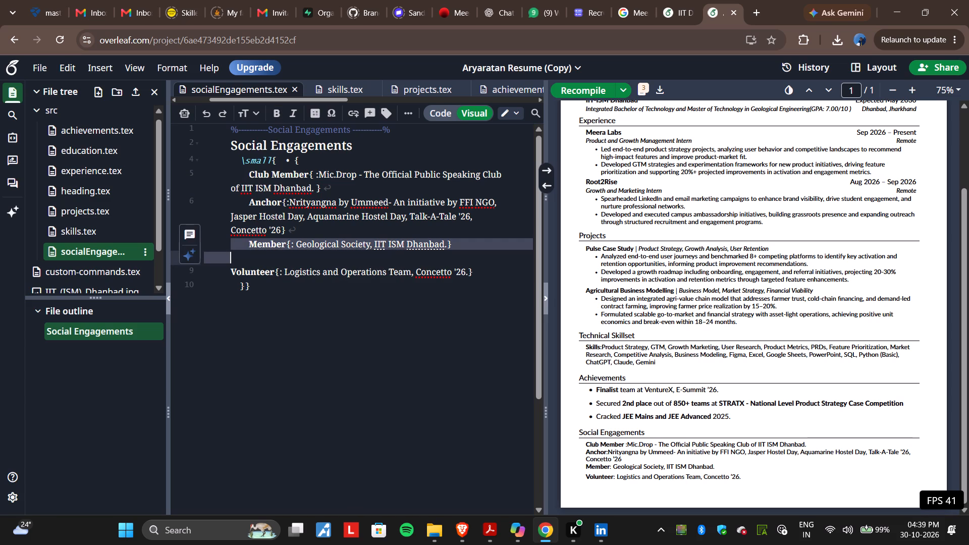
key(ctrl+c)
click(404, 266)
click(492, 255)
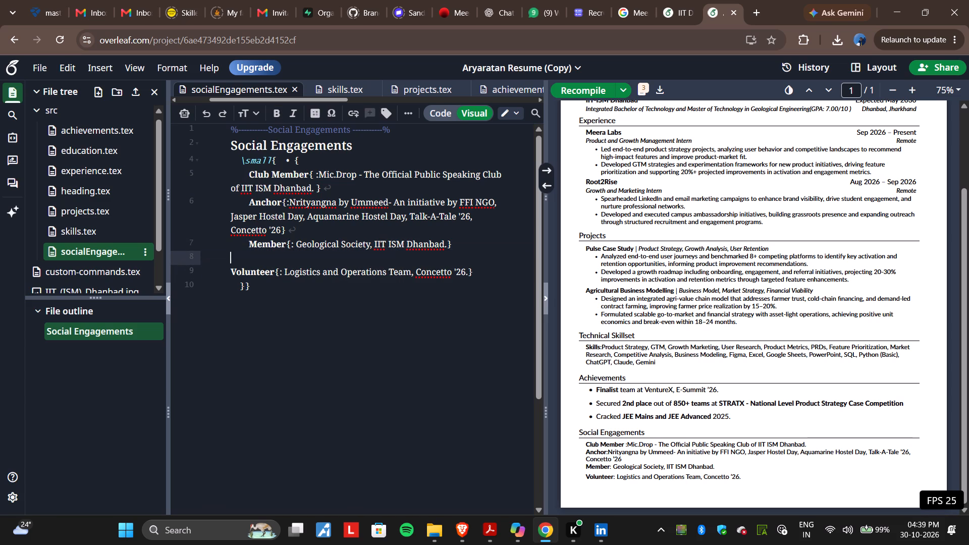
key(ctrl+v)
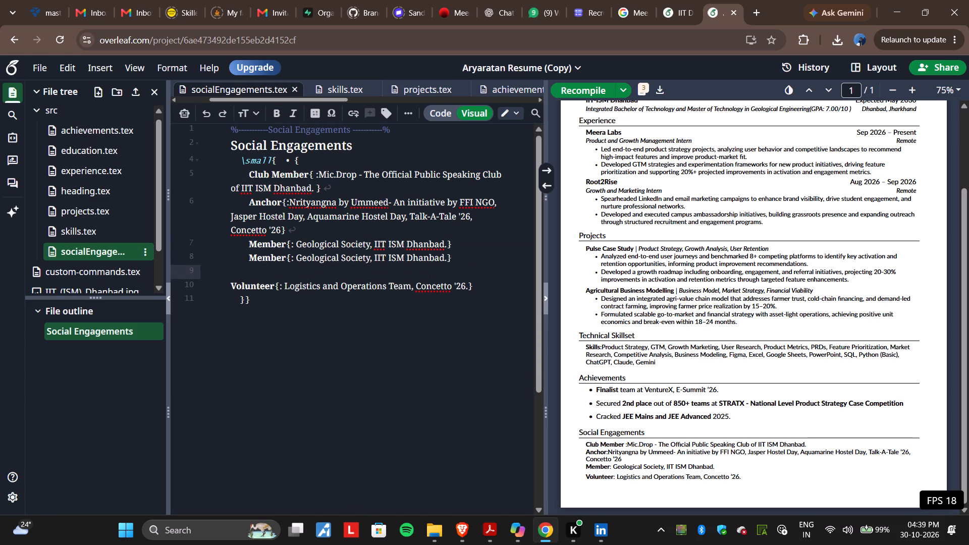
click(304, 260)
drag(304, 260, 358, 262)
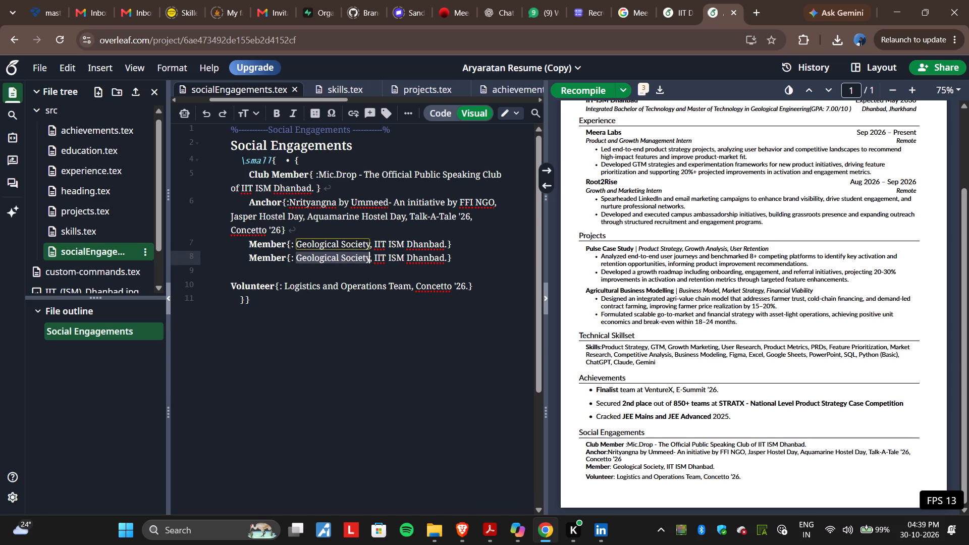
drag(358, 262, 360, 262)
text(Prodc)
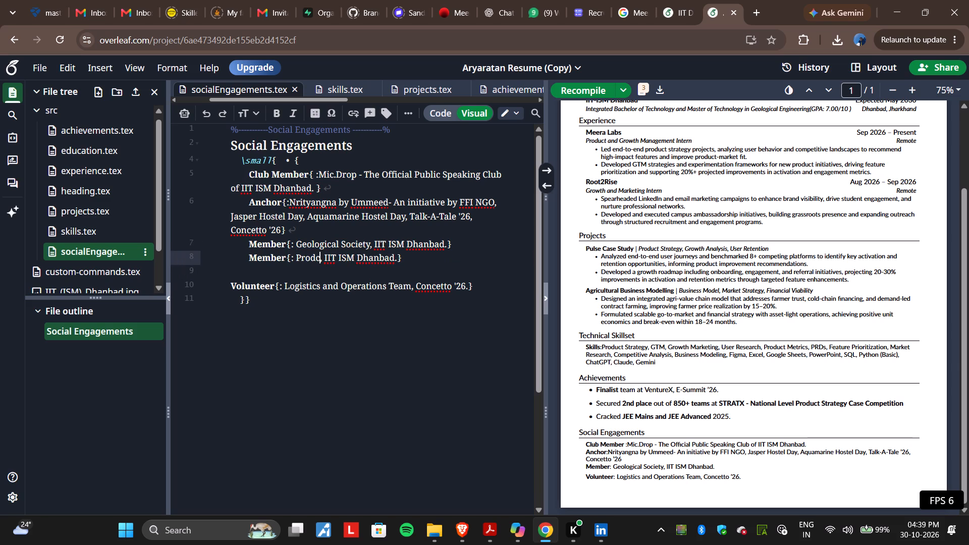
text(uct Management Club)
click(398, 323)
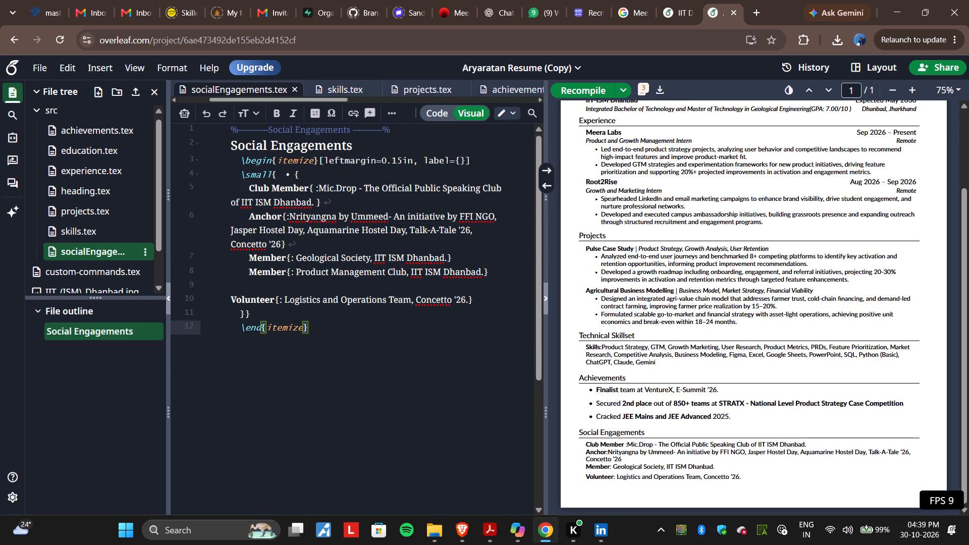
Recompile the resume and check the Social Engagements section in the PDF preview.
click(584, 88)
scroll(636, 342, down, 2)
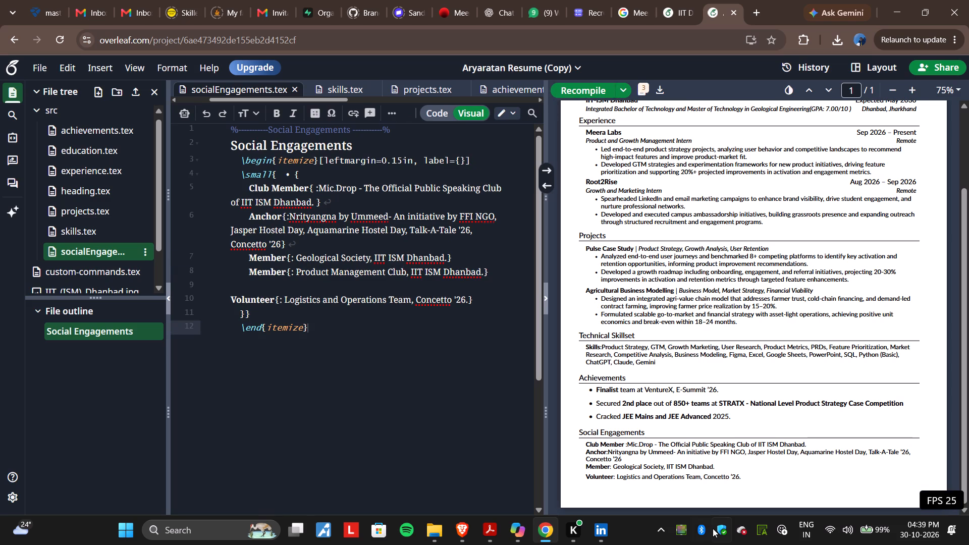
scroll(713, 528, down, 1)
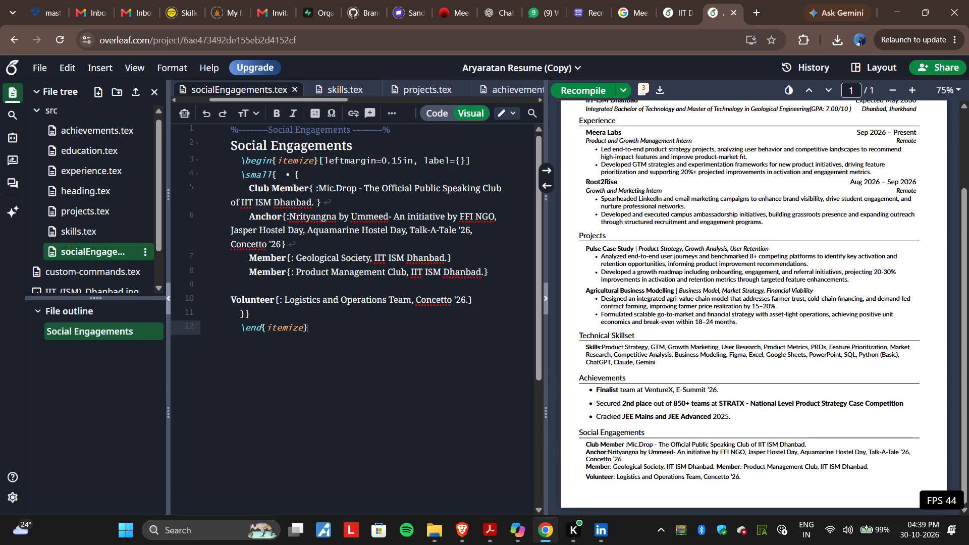
Copy the text "Product Management Club, IIT ISM Dhanbad." and delete its separate Member line with the blank line below.
click(299, 274)
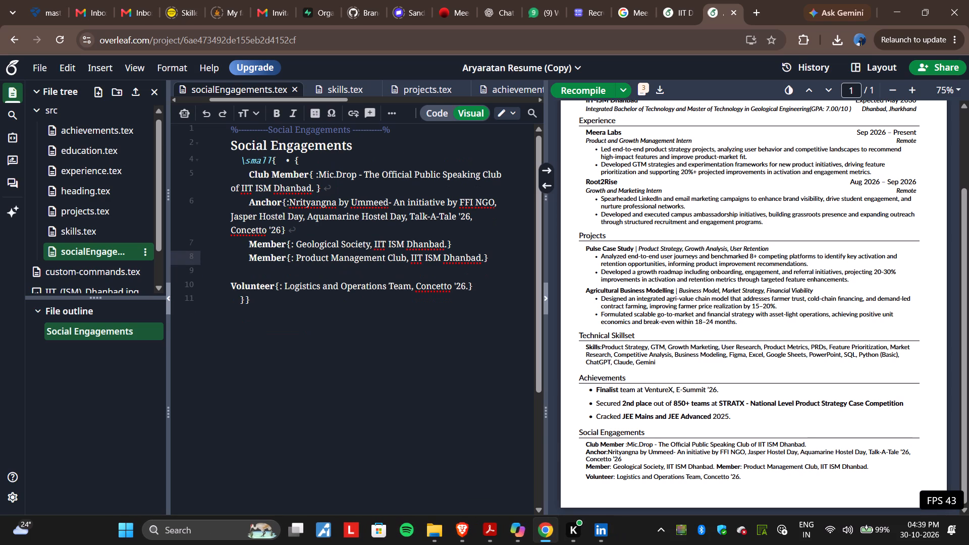
click(297, 261)
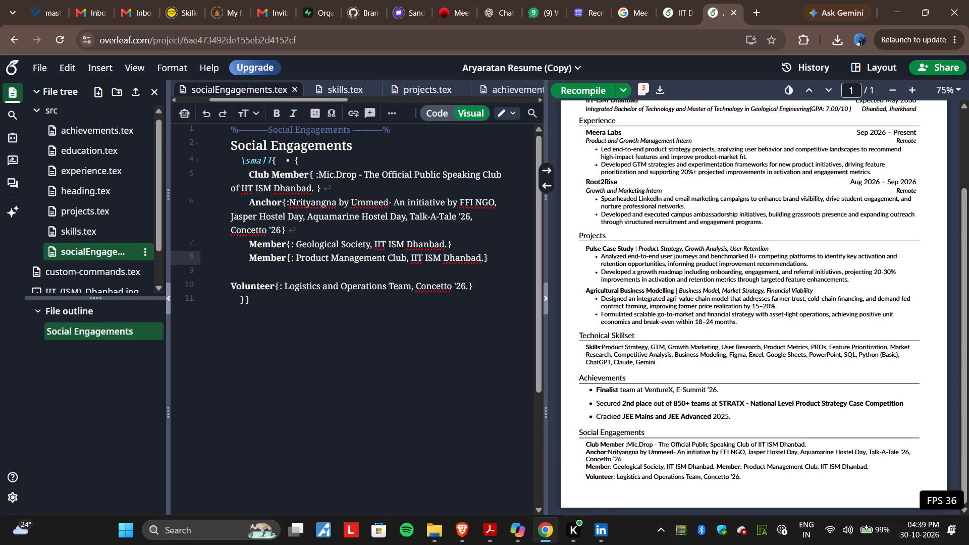
click(289, 258)
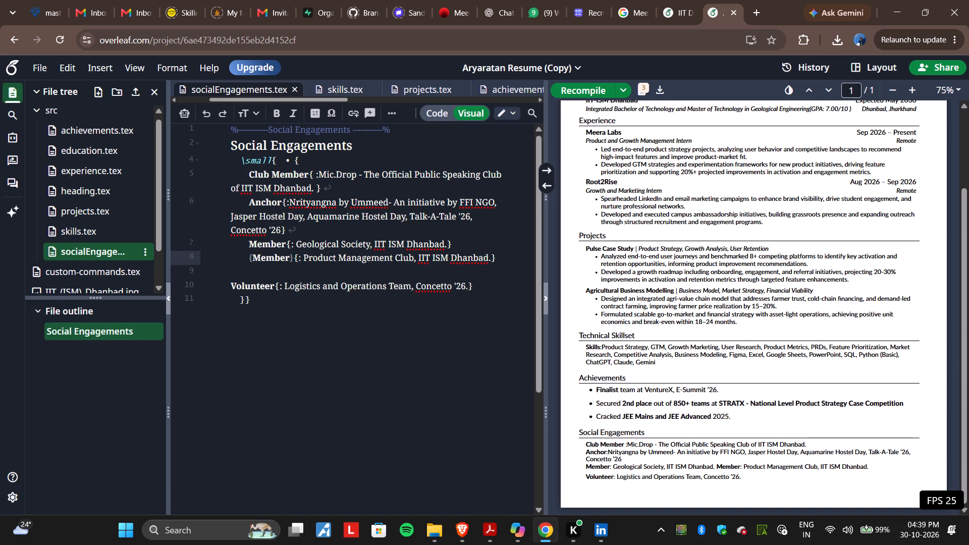
drag(304, 259, 488, 263)
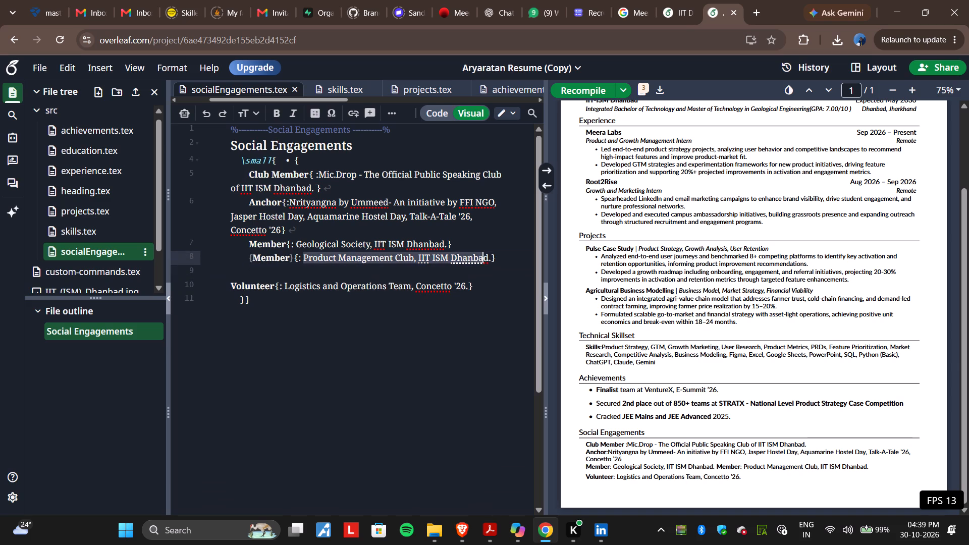
drag(488, 263, 491, 263)
key(ctrl+c)
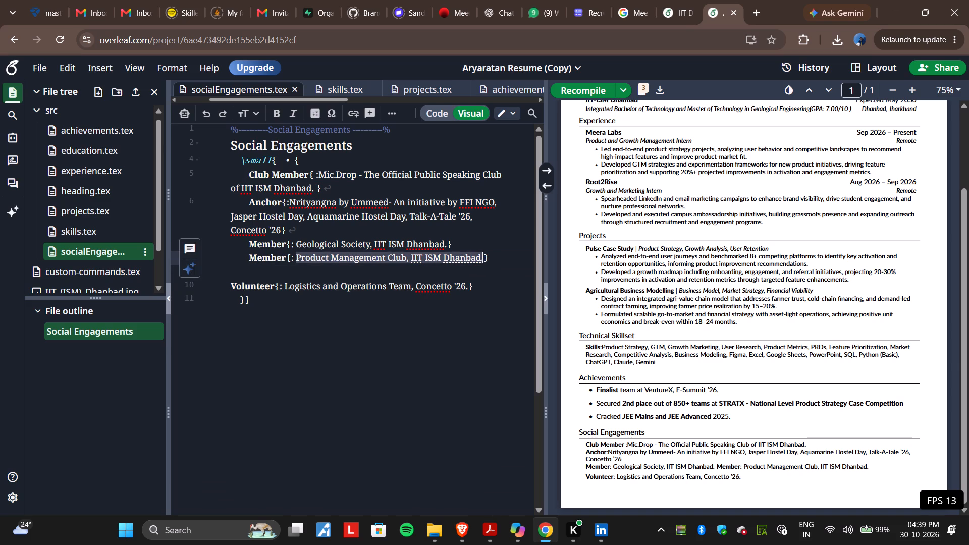
triple_click(493, 258)
key(BackSpace)
key(BackSpace)
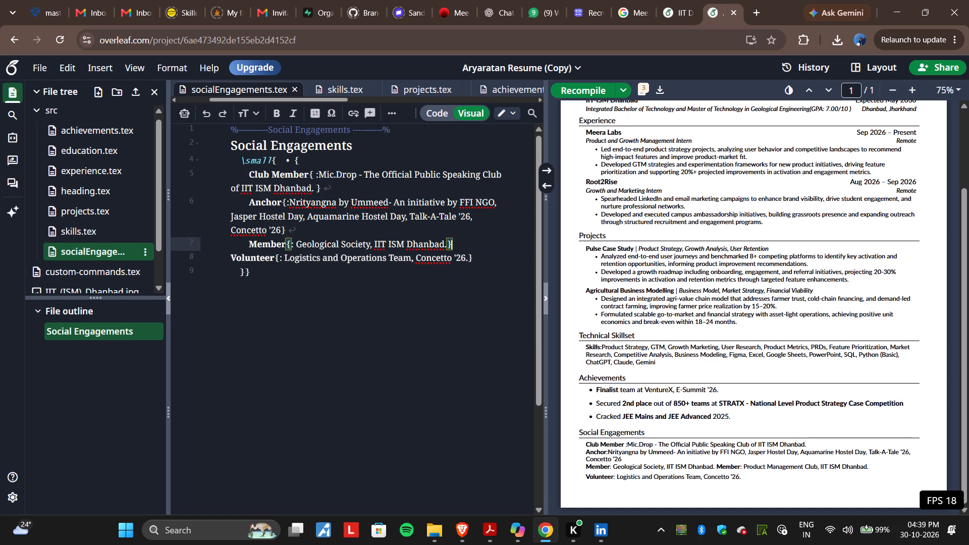
Append the copied Product Management Club text to the Club Member entry after Mic.Drop, separated by a semicolon.
click(312, 190)
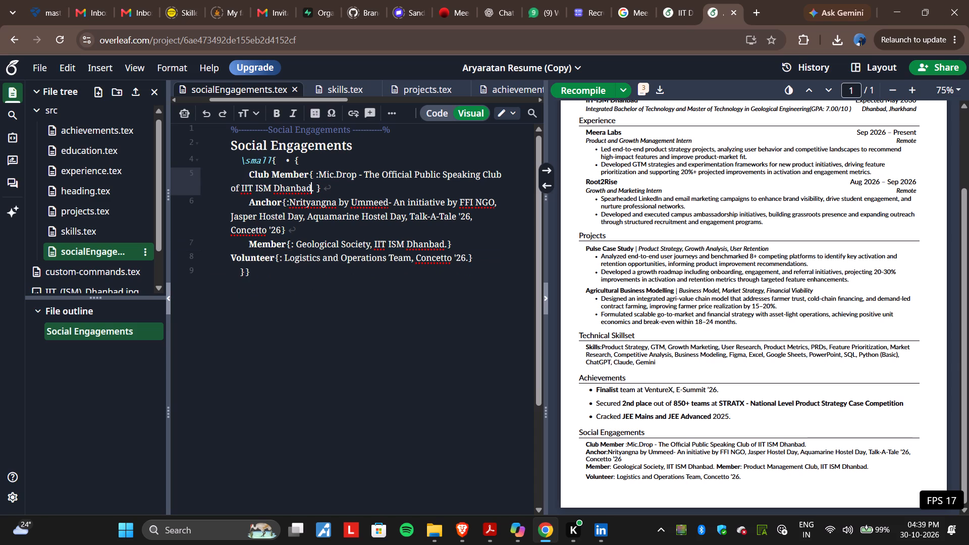
click(313, 192)
key(BackSpace)
text(,)
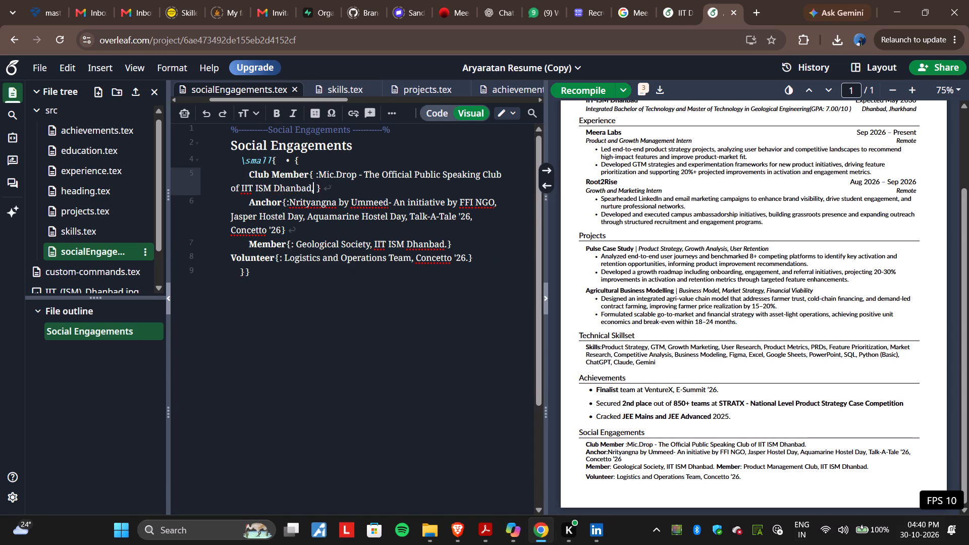
key(space)
key(BackSpace)
key(BackSpace)
text(;)
key(space)
key(BackSpace)
key(BackSpace)
key(space)
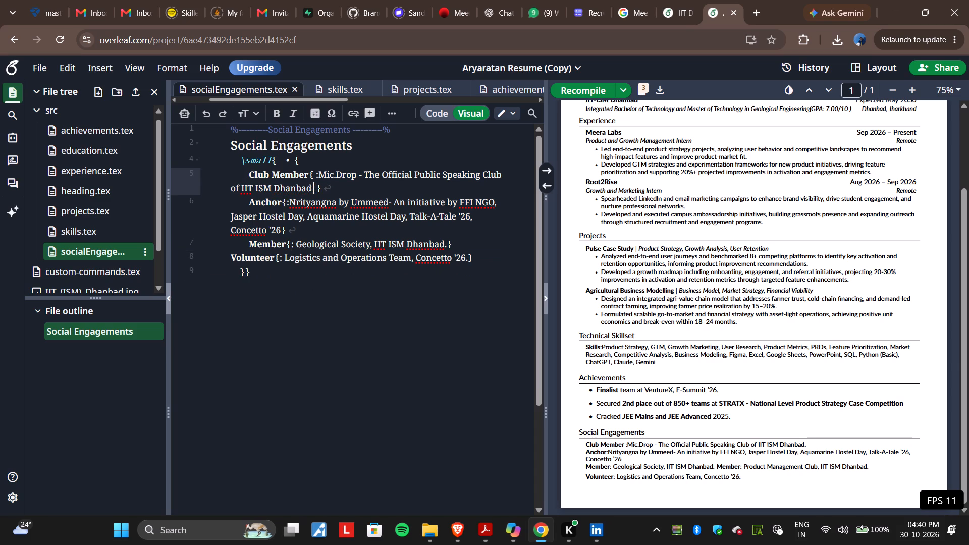
text(;)
key(space)
key(ctrl+v)
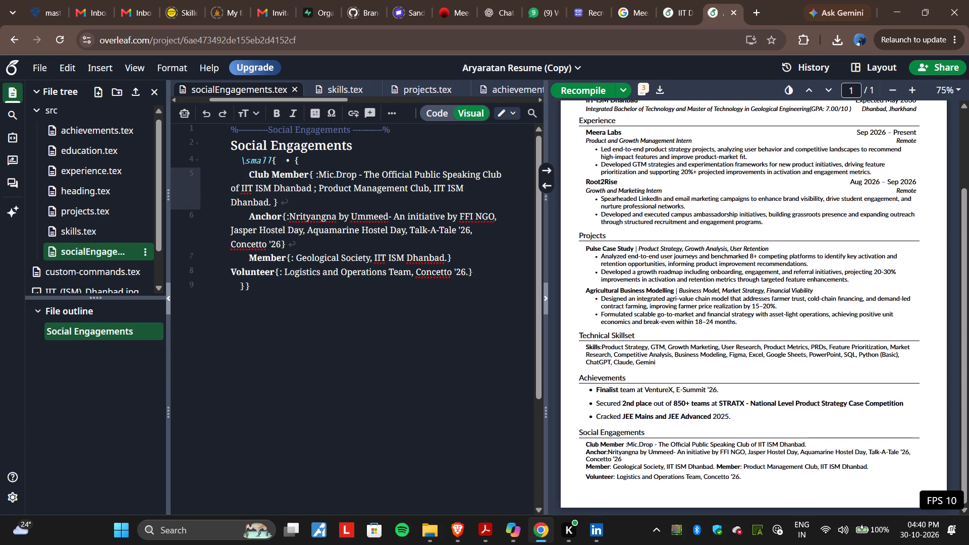
Replace the semicolon between the two clubs in the Club Member entry with a bold "and".
click(319, 189)
key(BackSpace)
key(BackSpace)
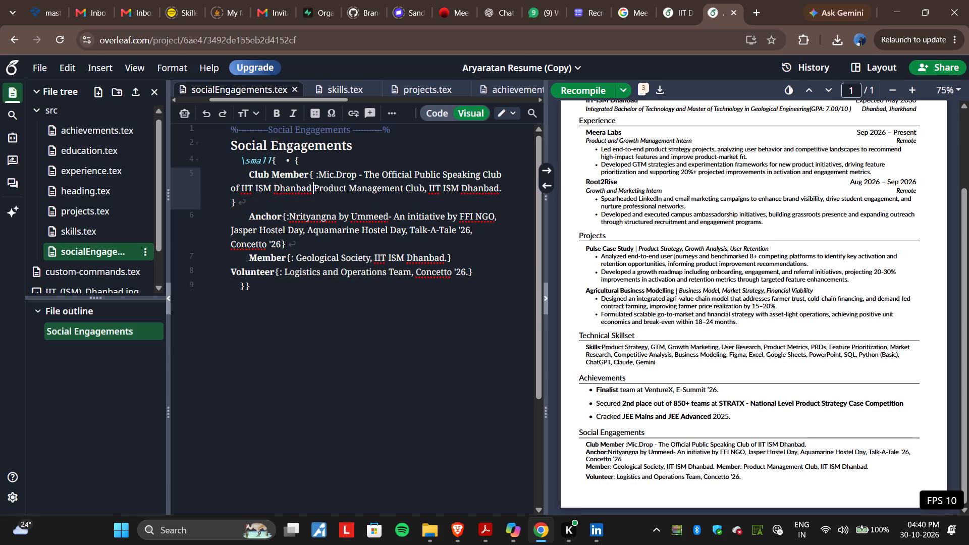
text(and)
key(BackSpace)
key(BackSpace)
key(BackSpace)
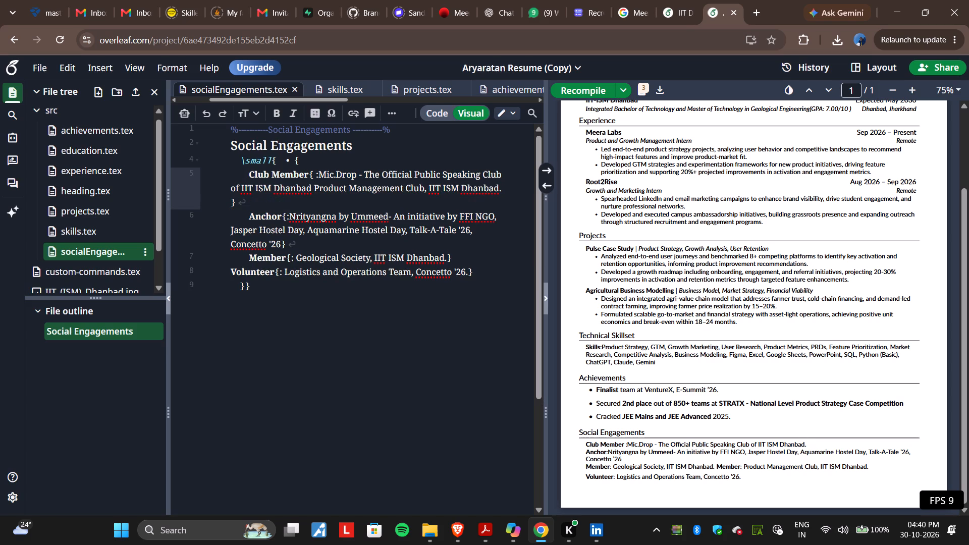
text(and)
key(space)
key(shift+Left)
key(shift+Left)
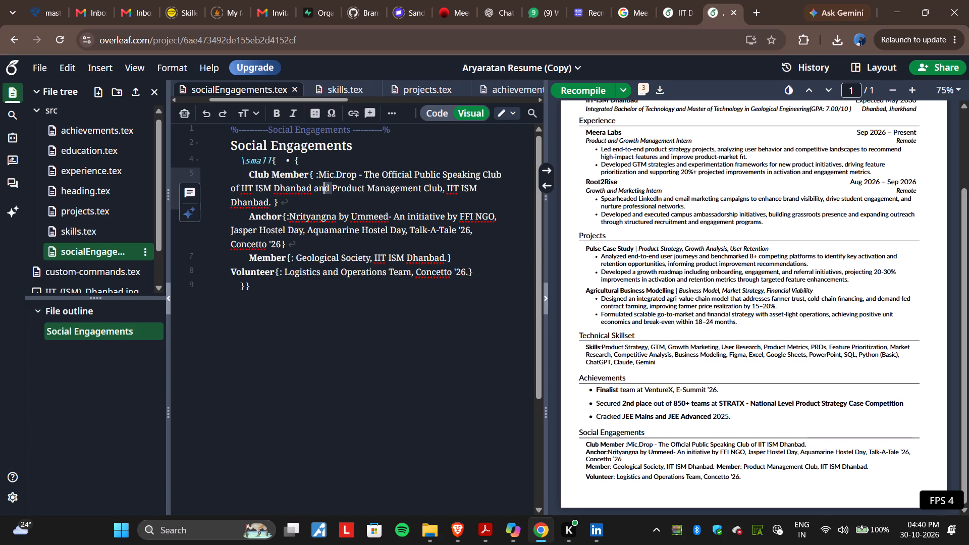
key(shift+Left)
key(shift+Left)
key(ctrl+b)
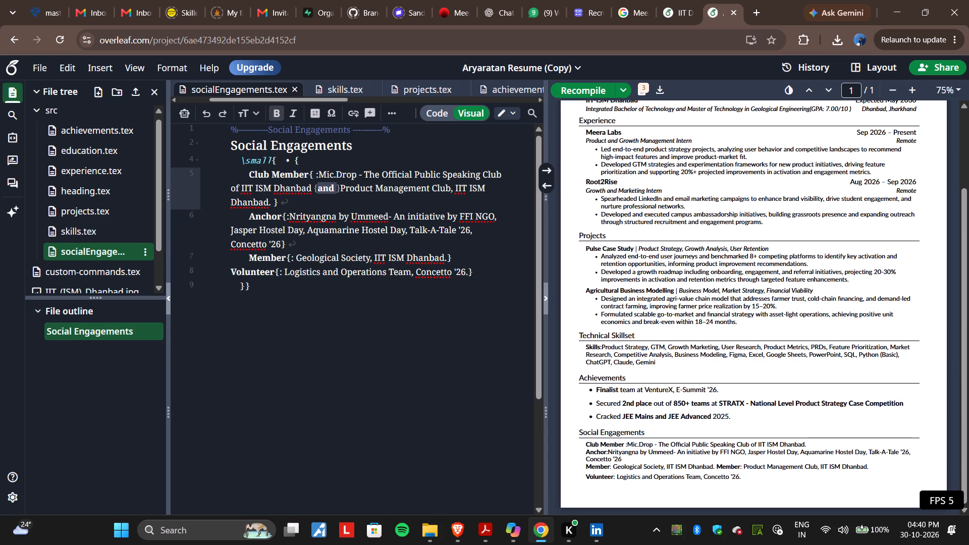
click(334, 236)
click(393, 312)
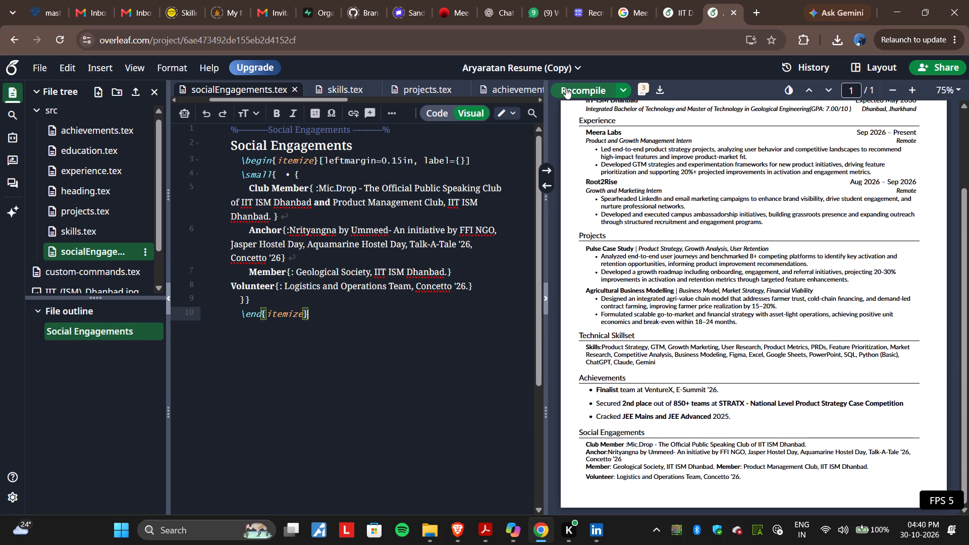
Recompile the resume and check the updated Social Engagements section in the preview.
click(566, 88)
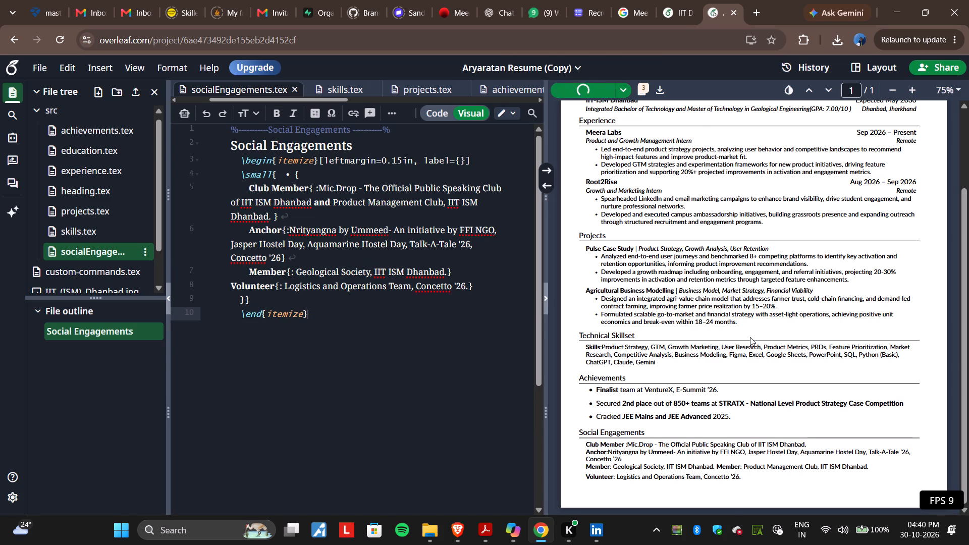
scroll(855, 446, down, 1)
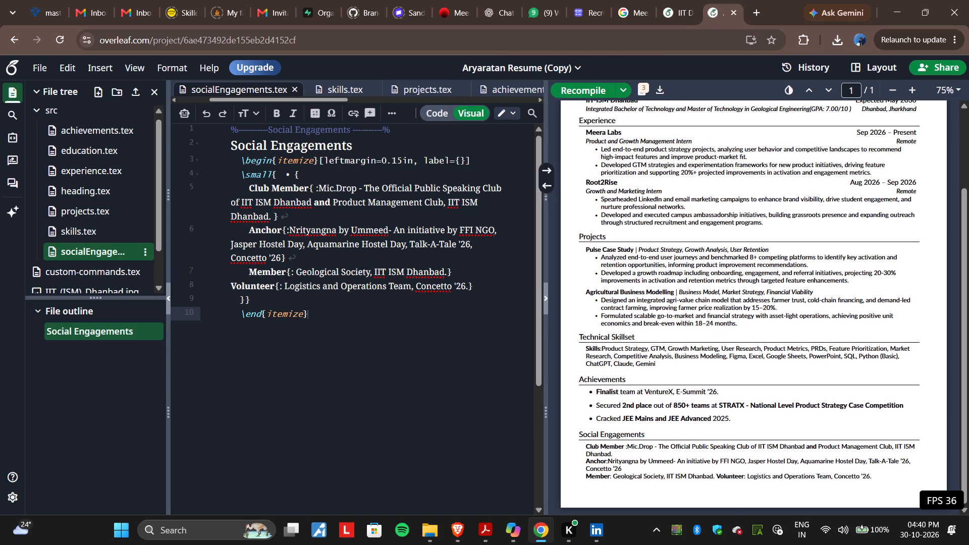
scroll(855, 446, down, 2)
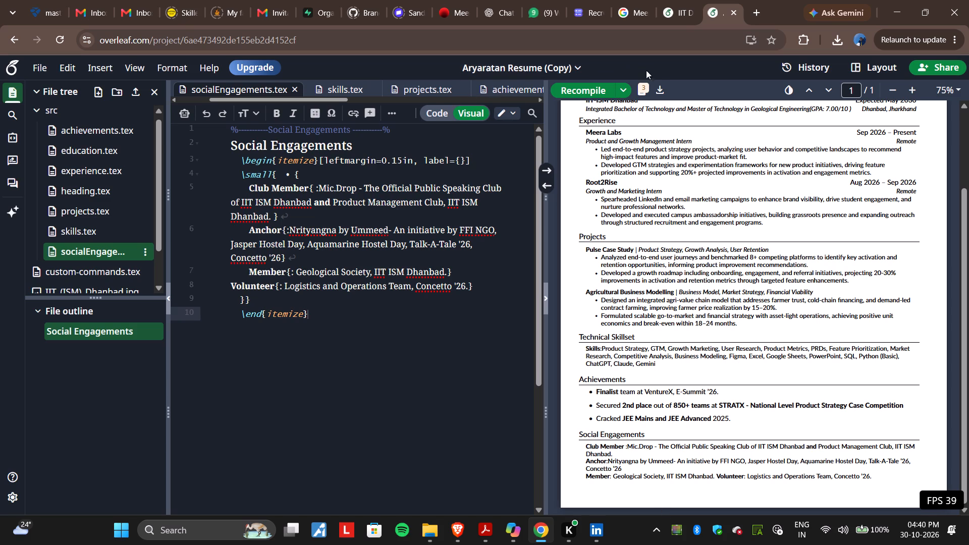
Download the recompiled resume PDF and show it in the Downloads folder.
click(660, 85)
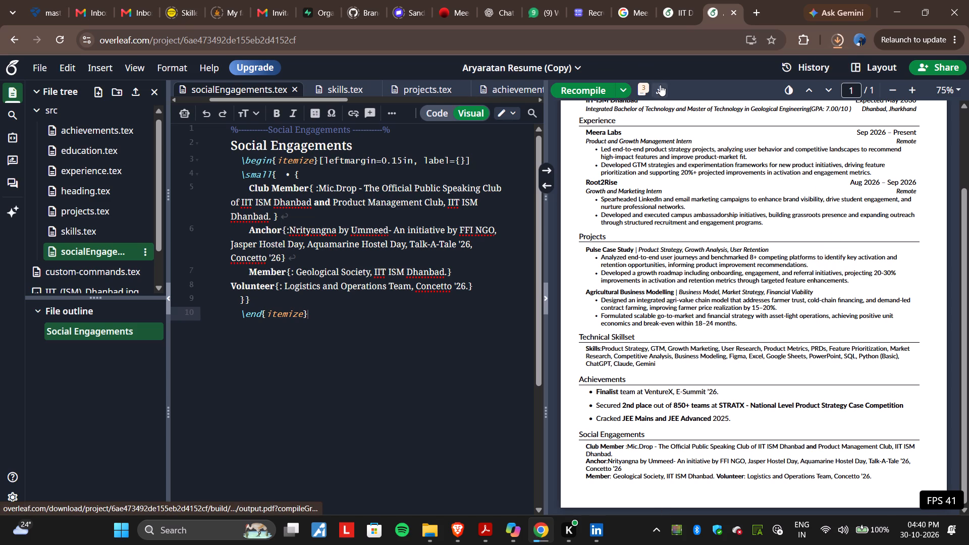
click(804, 72)
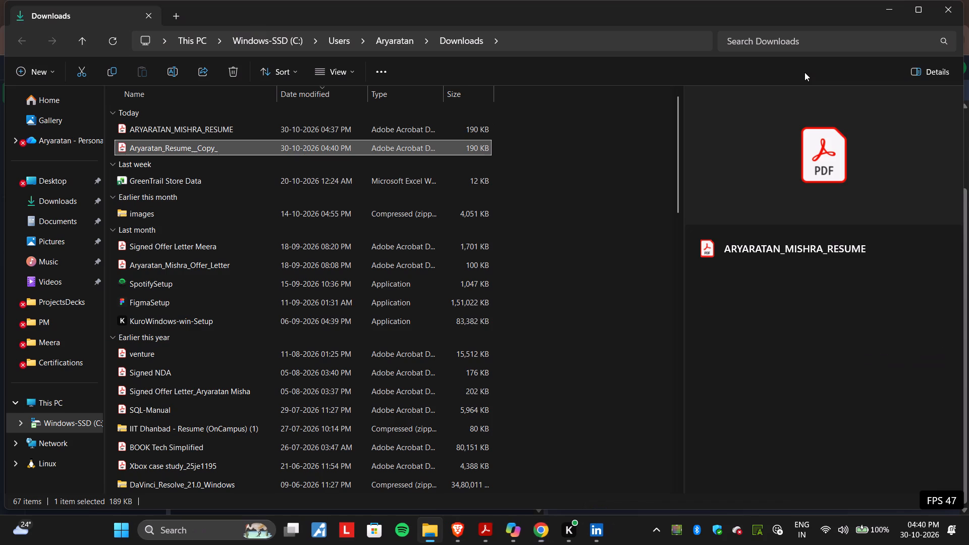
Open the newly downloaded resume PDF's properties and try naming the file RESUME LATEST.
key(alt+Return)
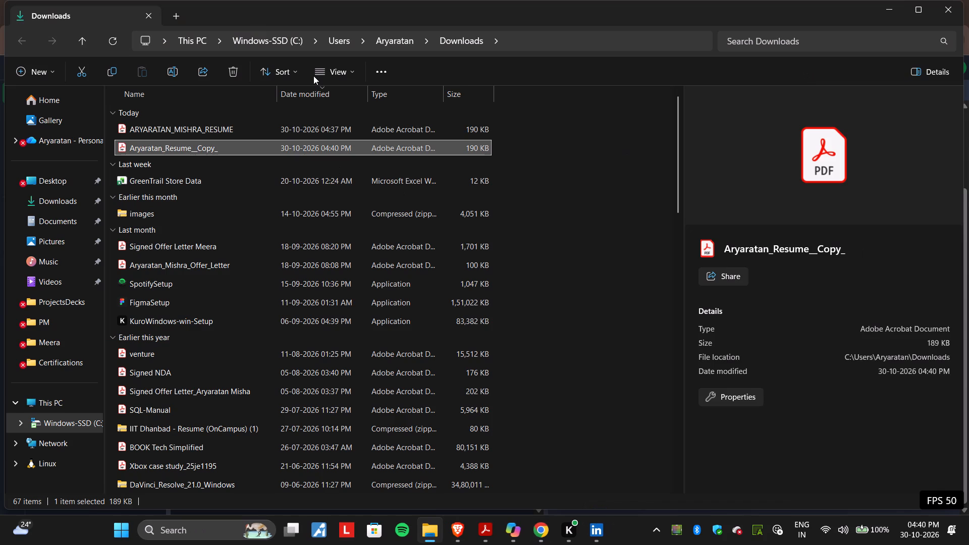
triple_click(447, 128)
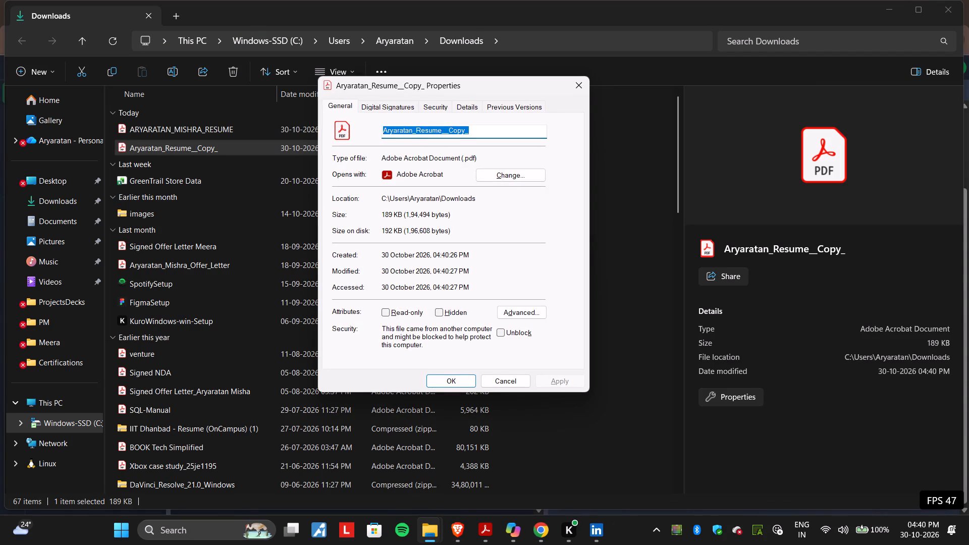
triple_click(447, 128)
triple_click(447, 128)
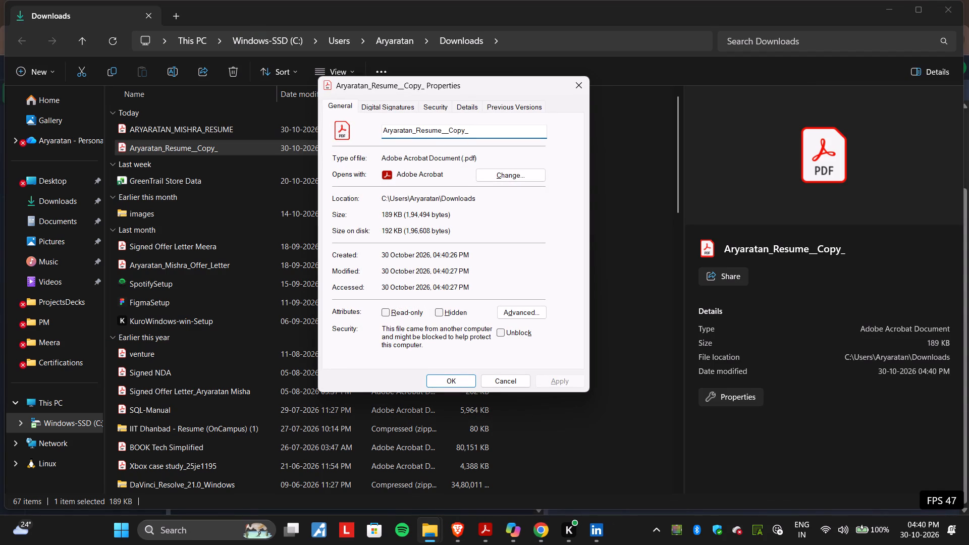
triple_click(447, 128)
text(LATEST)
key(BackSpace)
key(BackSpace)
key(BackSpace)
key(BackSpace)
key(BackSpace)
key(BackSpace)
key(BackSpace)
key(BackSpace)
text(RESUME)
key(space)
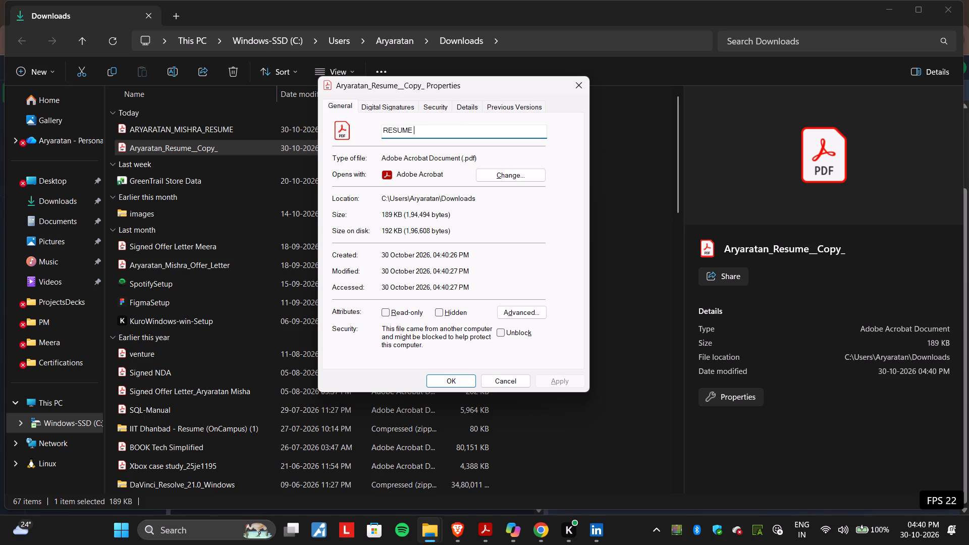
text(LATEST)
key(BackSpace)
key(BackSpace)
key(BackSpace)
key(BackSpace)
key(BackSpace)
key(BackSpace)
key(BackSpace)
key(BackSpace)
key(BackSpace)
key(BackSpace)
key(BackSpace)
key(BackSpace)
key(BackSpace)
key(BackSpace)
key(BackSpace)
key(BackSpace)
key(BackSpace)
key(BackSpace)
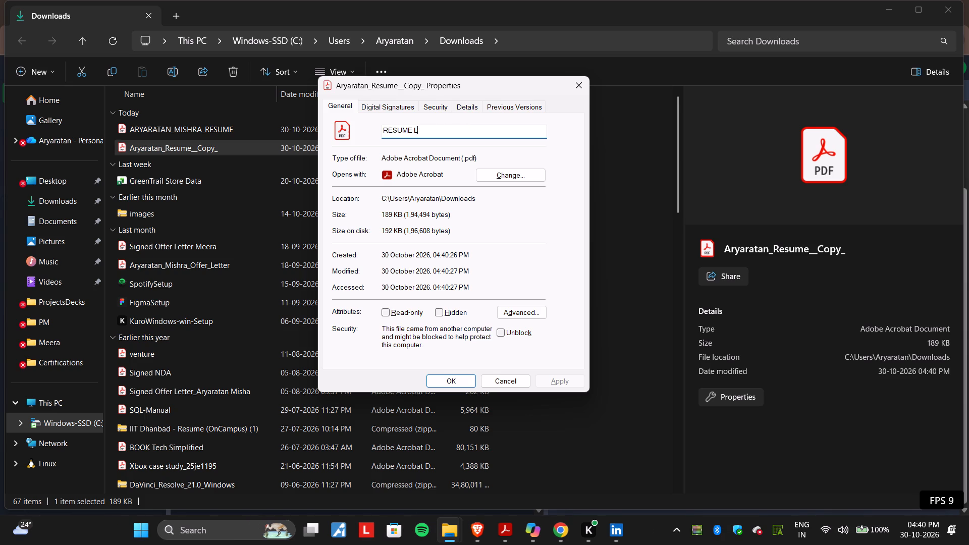
Rename the newly downloaded resume PDF as ARYARATAN_RESUME and apply the change.
text(aRYAR)
key(BackSpace)
key(BackSpace)
key(BackSpace)
key(BackSpace)
key(BackSpace)
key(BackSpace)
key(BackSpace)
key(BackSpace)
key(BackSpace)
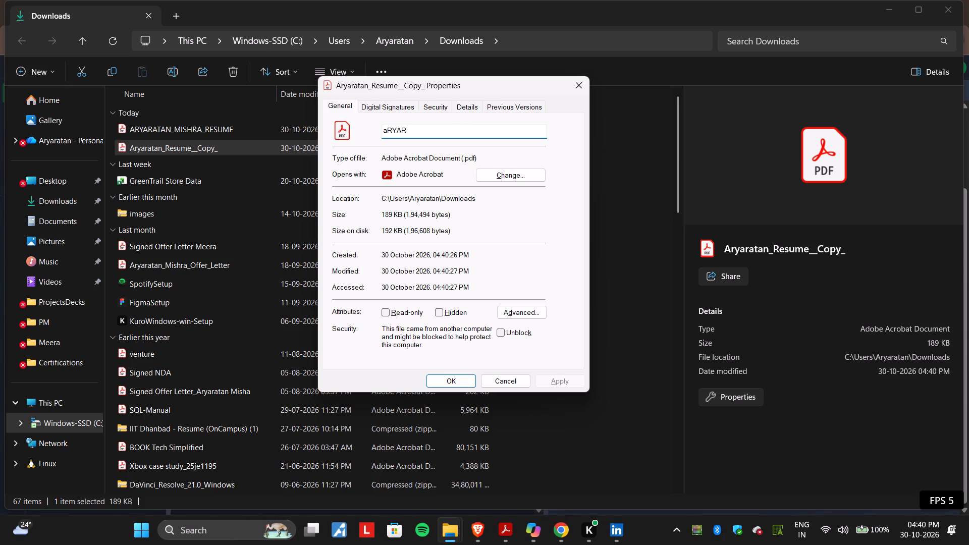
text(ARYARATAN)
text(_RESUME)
click(466, 380)
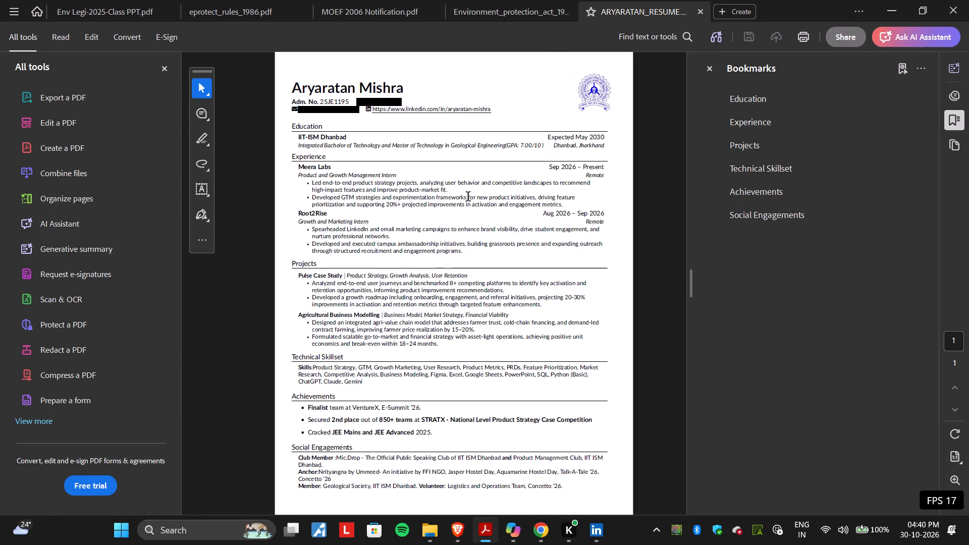
Review the renamed resume PDF in Adobe Acrobat and close the document.
scroll(468, 197, down, 3)
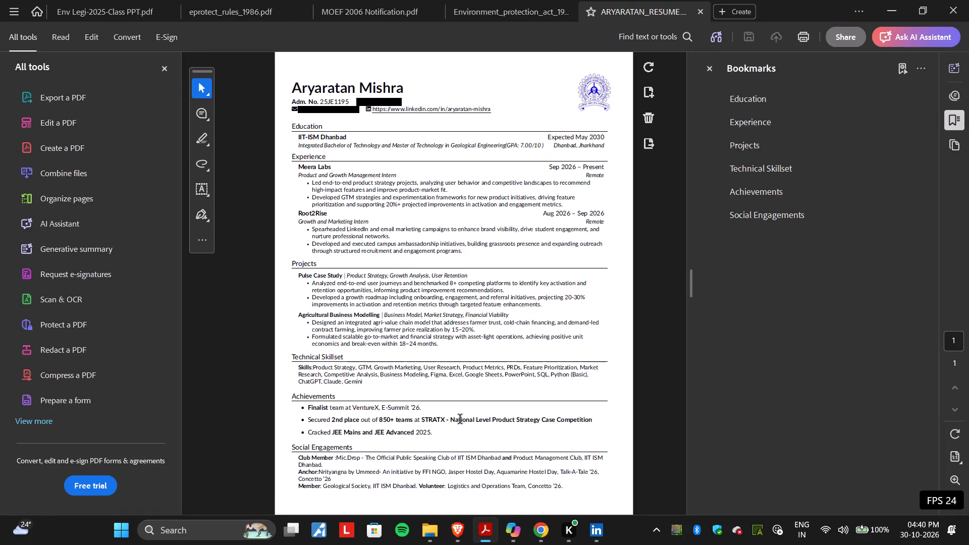
key(ctrl+w)
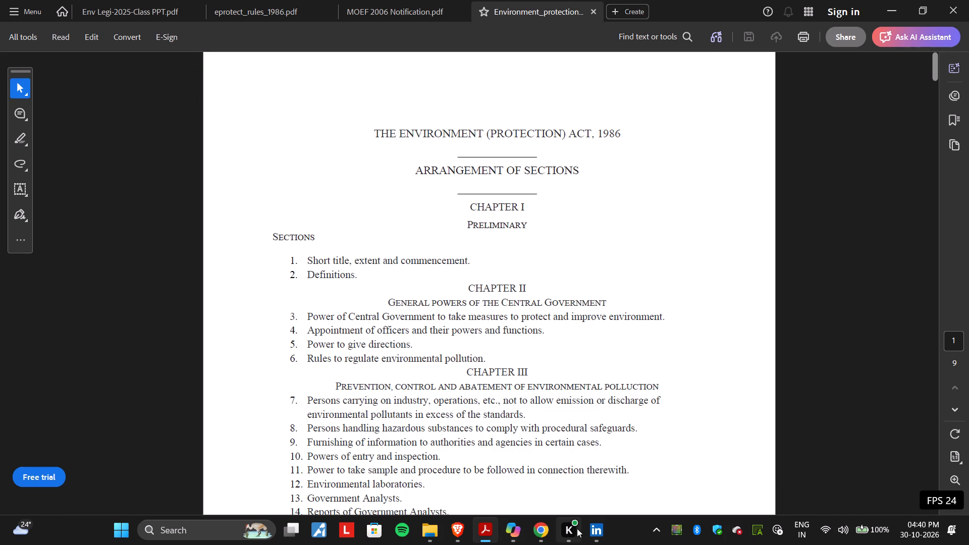
Switch to LinkedIn and upload ARYARATAN_RESUME from the Downloads folder as a resume under Resumes and application data.
click(613, 539)
drag(610, 537, 604, 533)
double_click(604, 533)
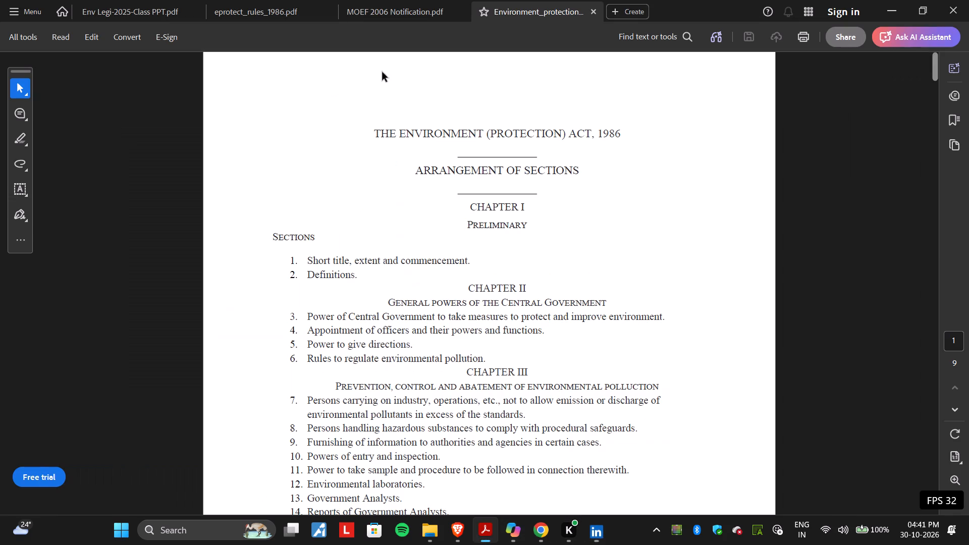
click(605, 535)
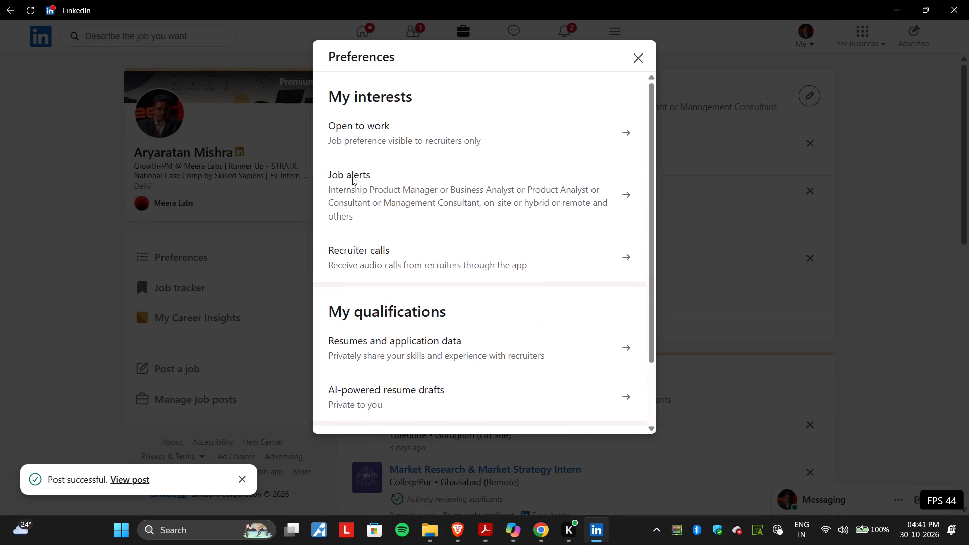
click(428, 345)
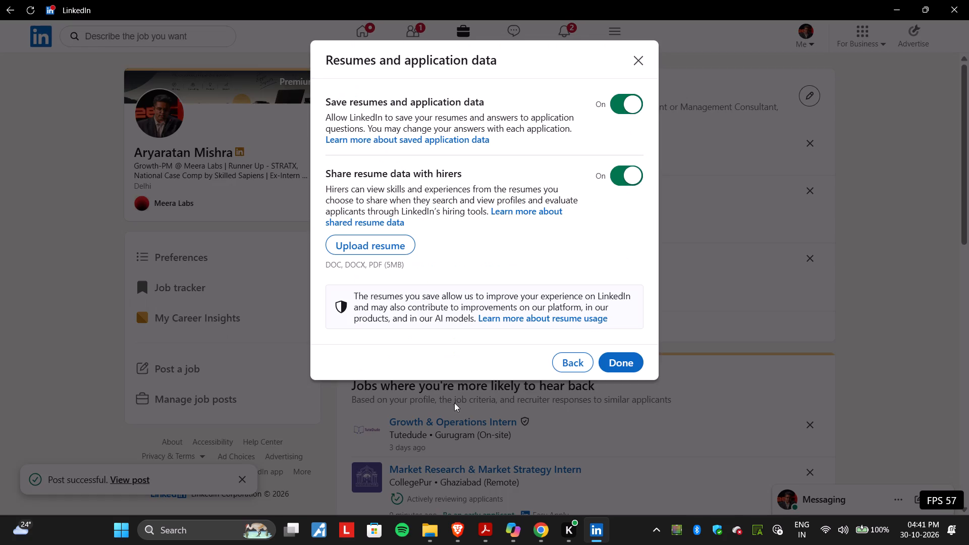
click(362, 248)
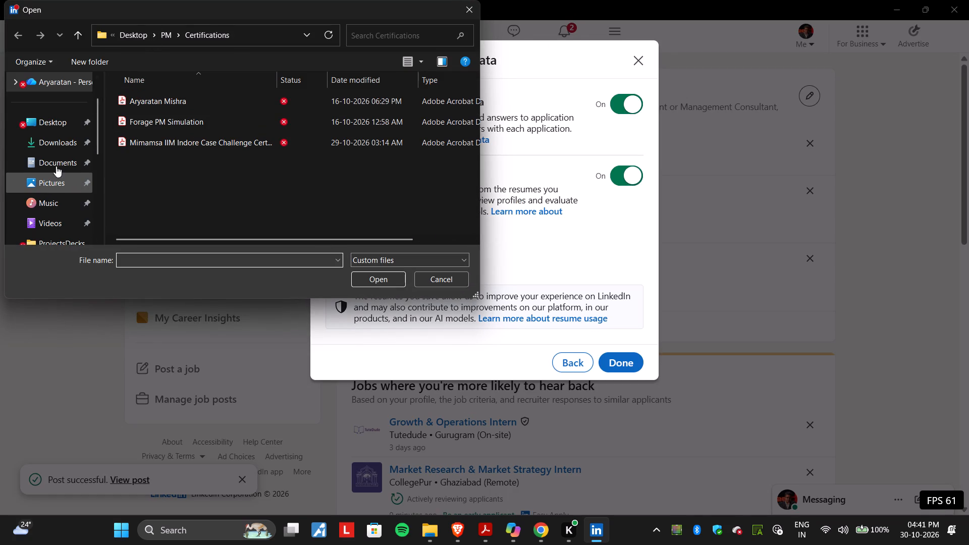
click(61, 146)
click(240, 110)
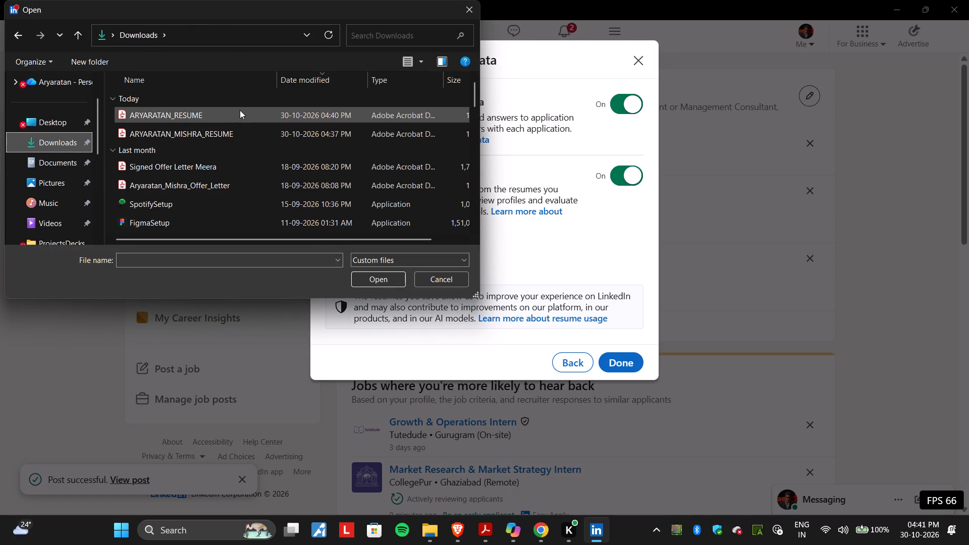
key(Return)
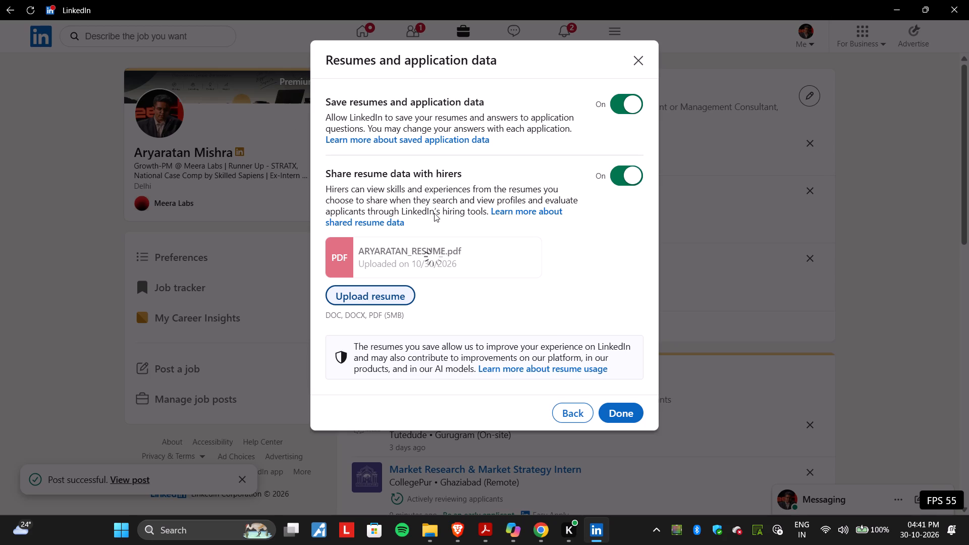
click(630, 411)
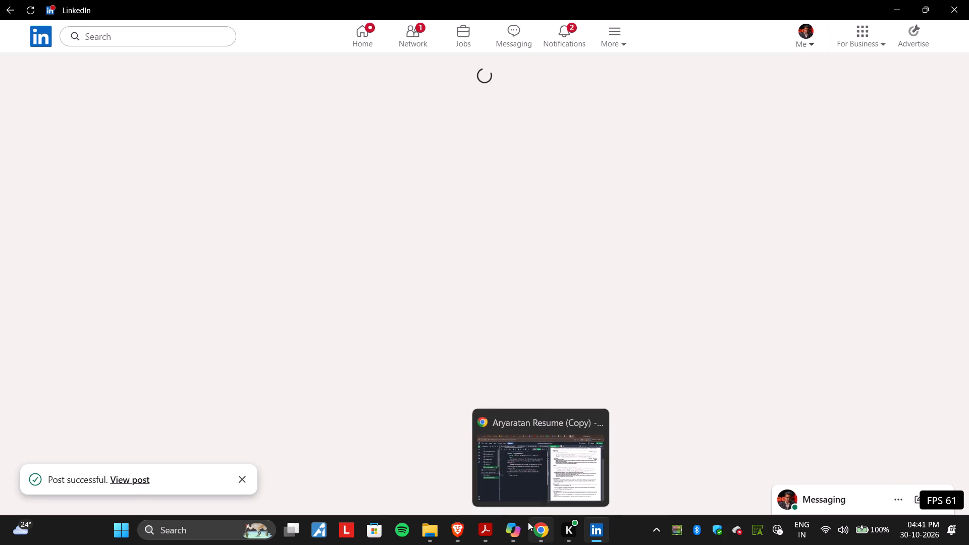
double_click(188, 342)
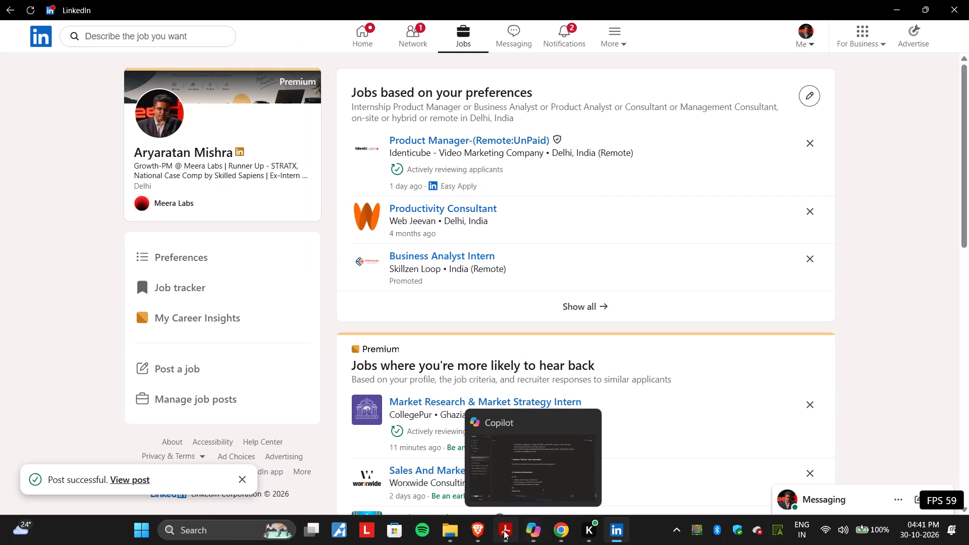
click(504, 530)
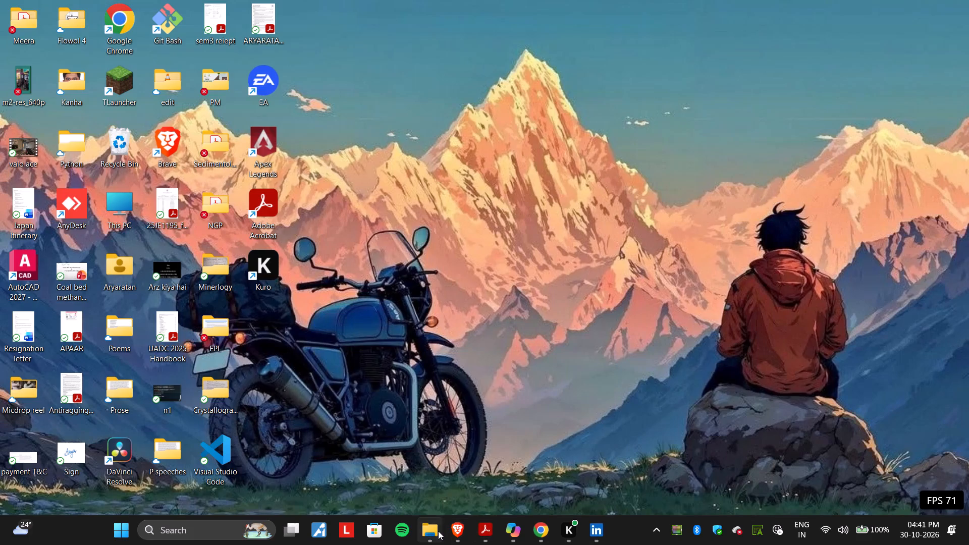
click(438, 529)
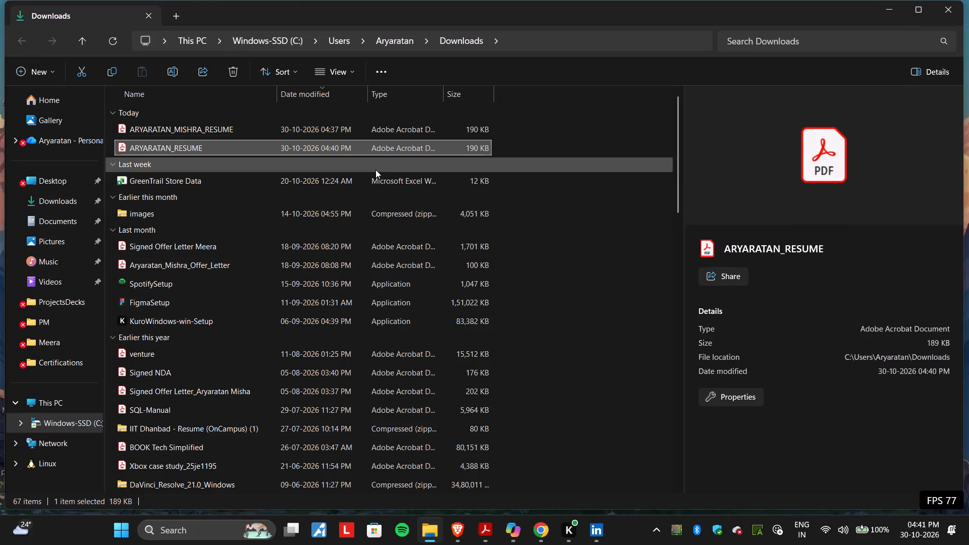
key(Return)
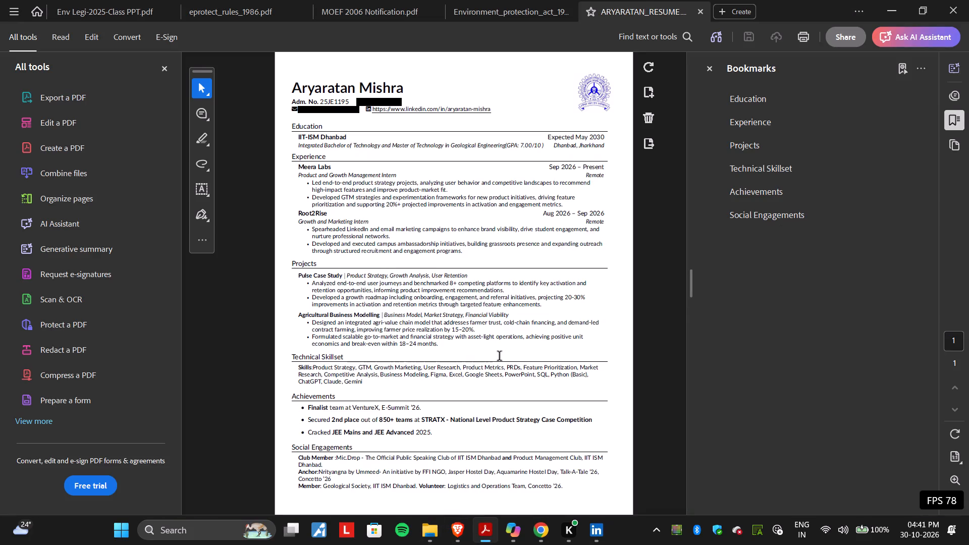
click(698, 16)
Switch to the Chrome window with the Overleaf resume project.
click(427, 534)
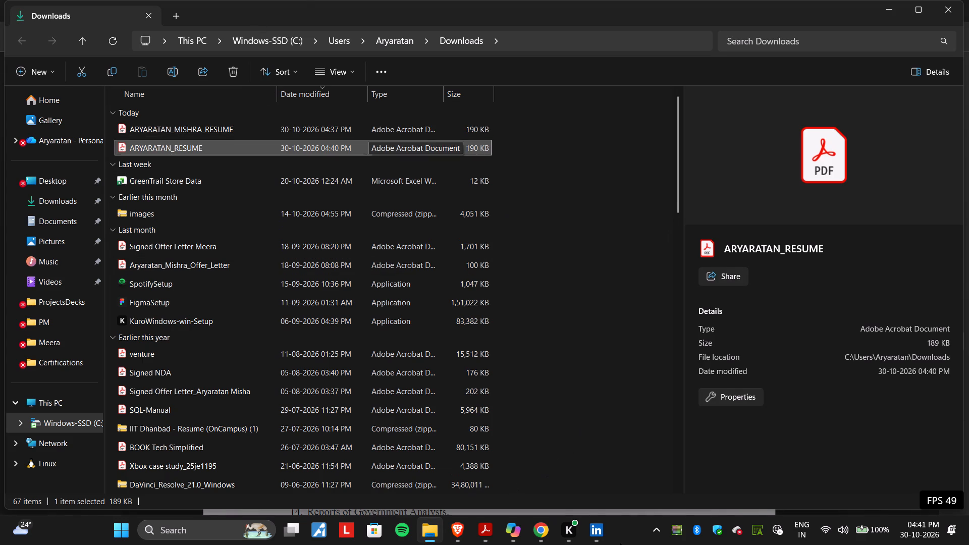
click(539, 528)
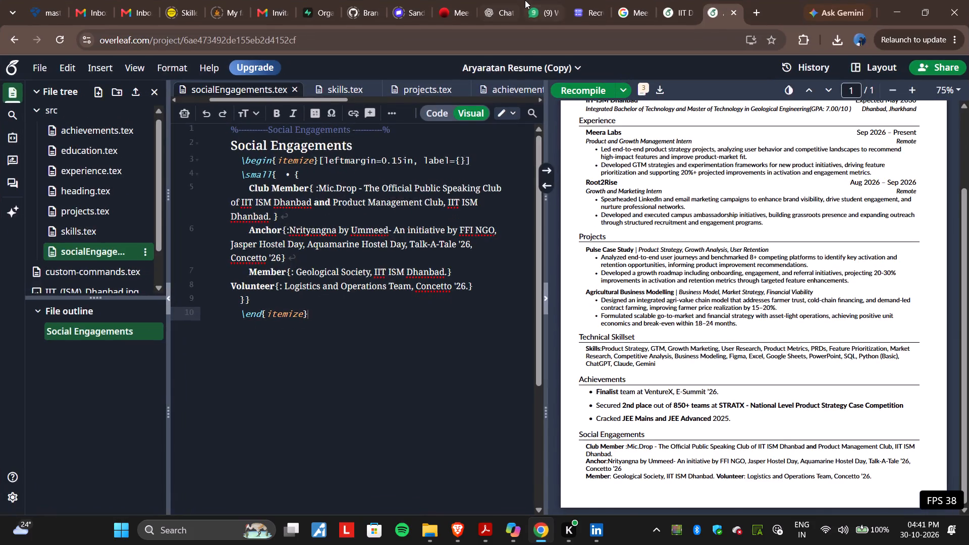